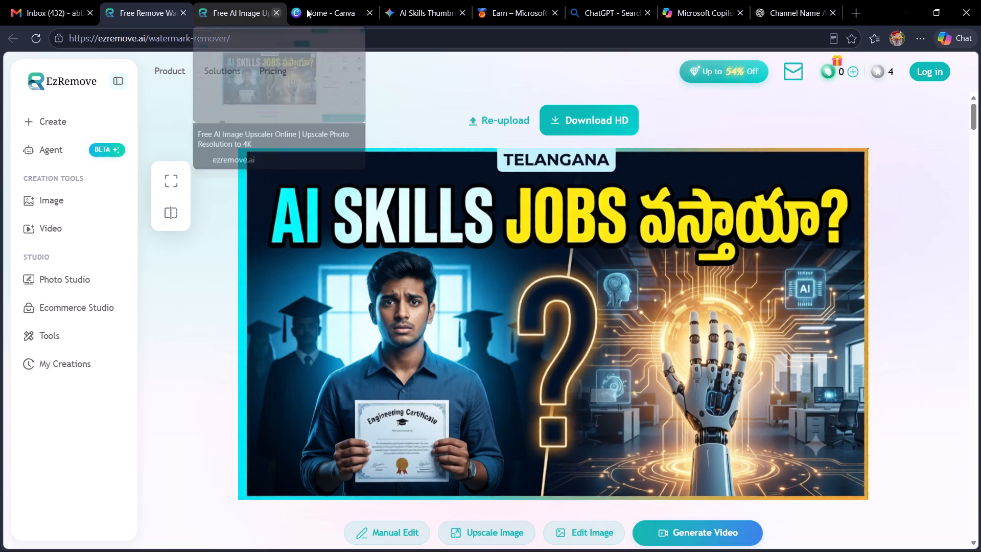
Close the two EzRemove tabs, the watermark remover and the image upscaler.
left_click(186, 9)
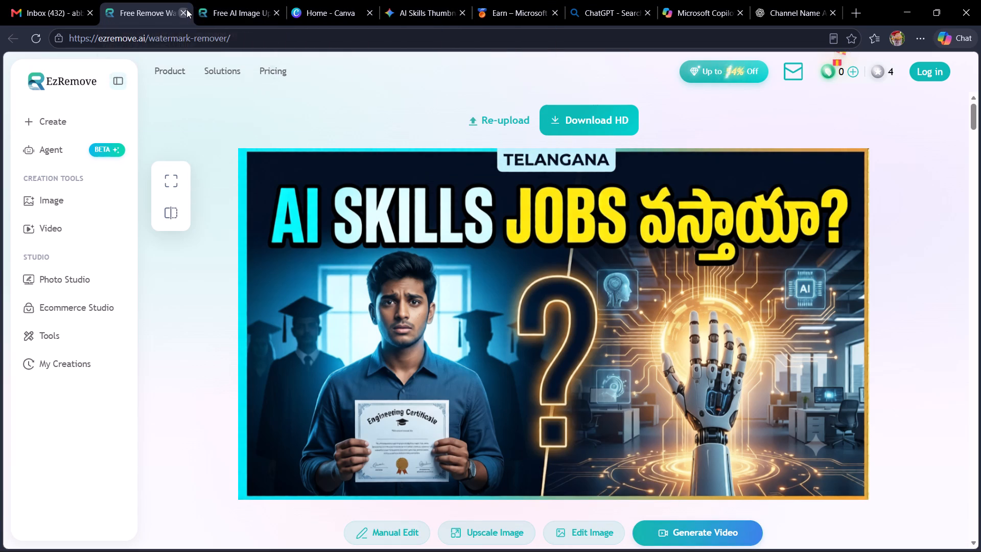
left_click(186, 9)
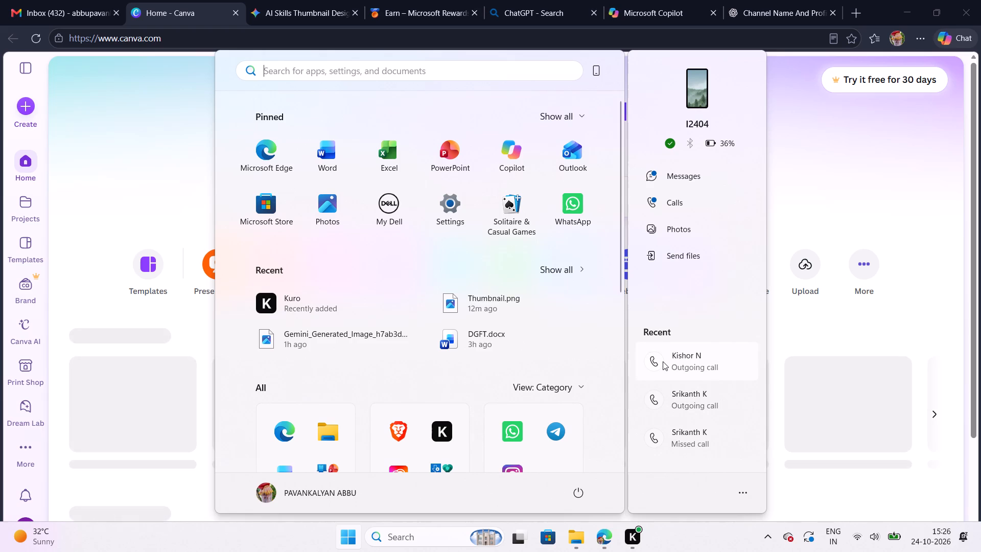
Search the computer for "clip" and launch Microsoft Clipchamp.
key("c")
type("lip")
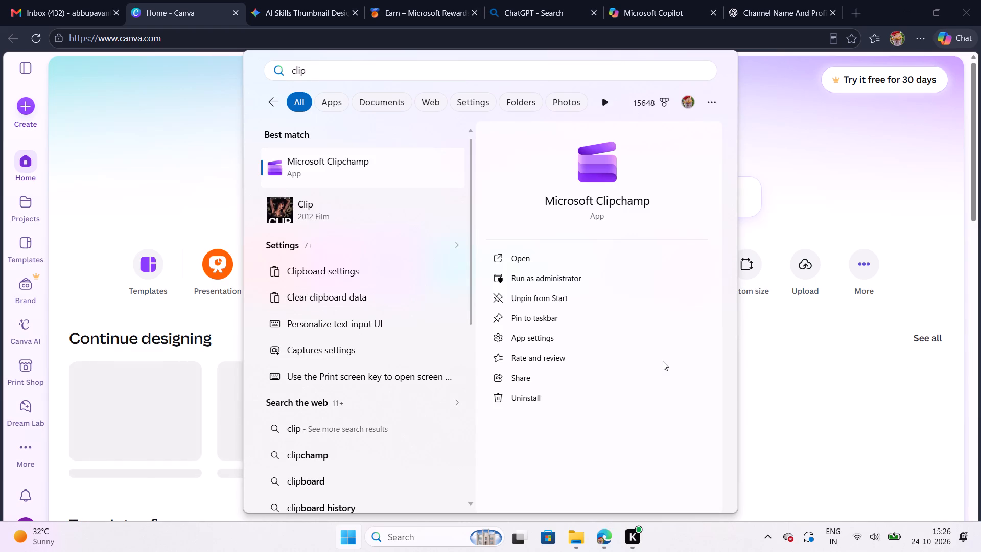
key("Return")
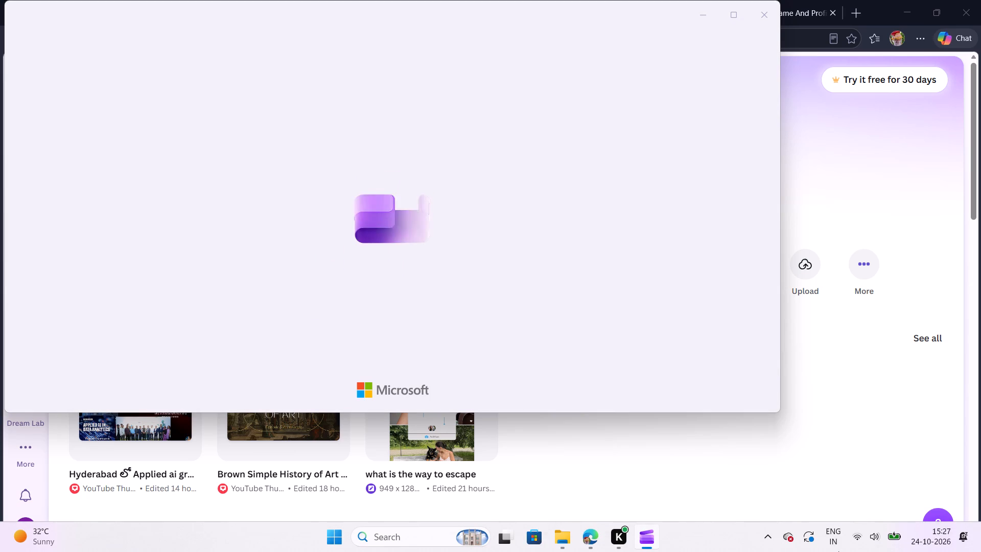
Switch to the Windows Update settings and start a check for updates.
left_click(807, 538)
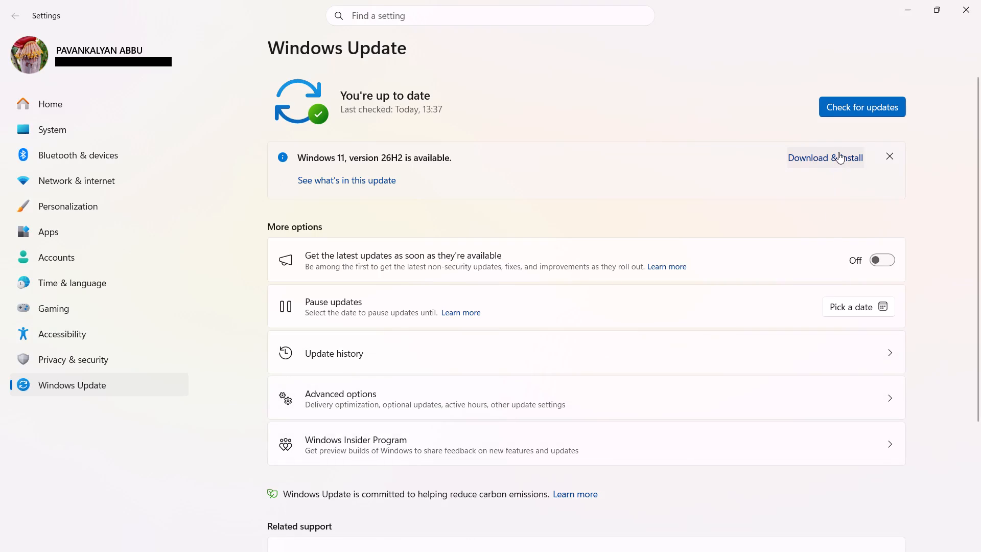
left_click(854, 101)
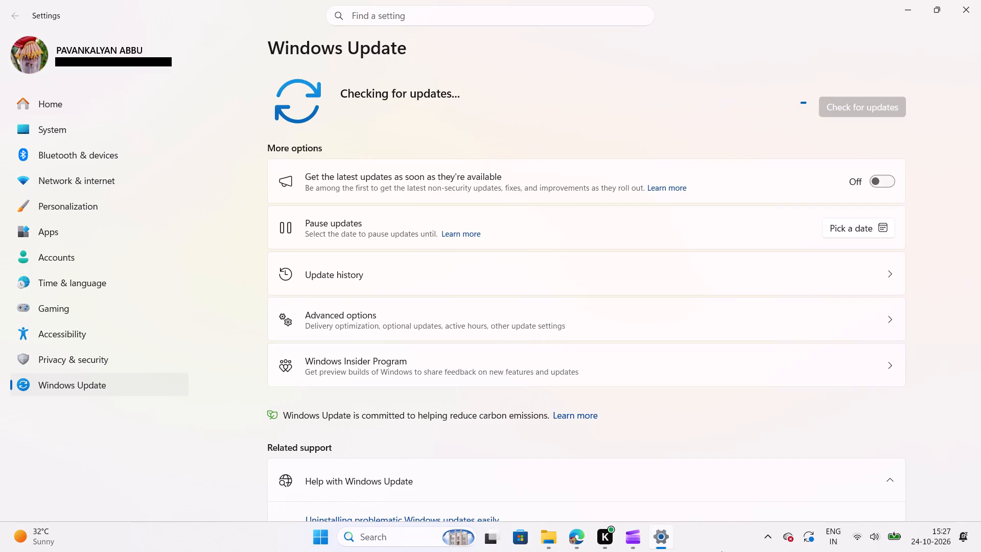
scroll(569, 477, "down", 5)
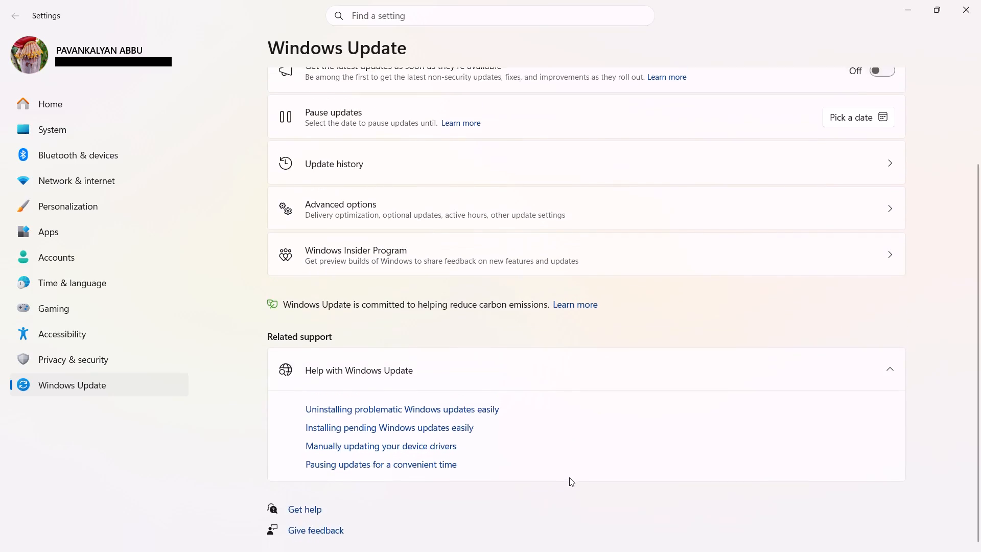
scroll(569, 477, "up", 6)
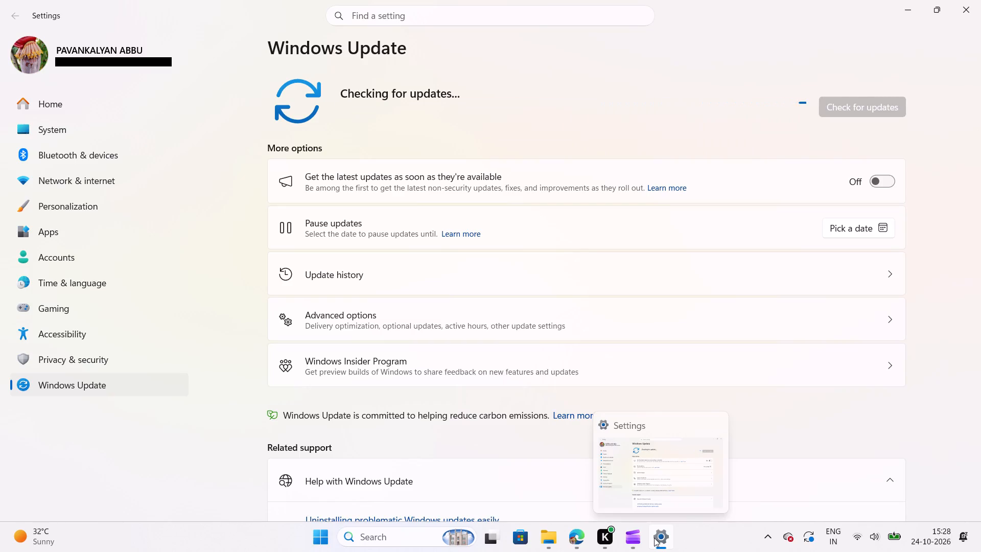
Switch back to Clipchamp and open the YouTube category of its templates.
left_click(628, 540)
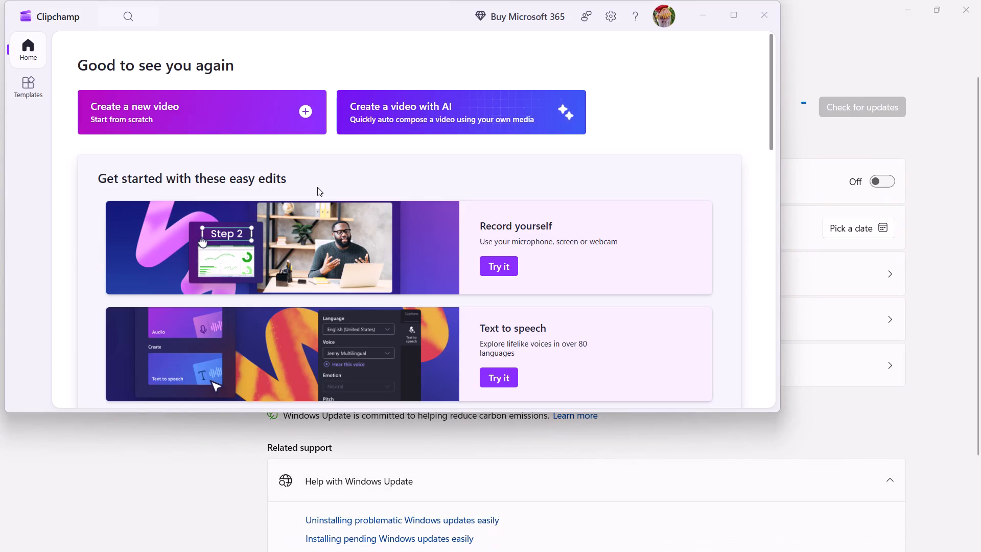
scroll(317, 187, "up", 1)
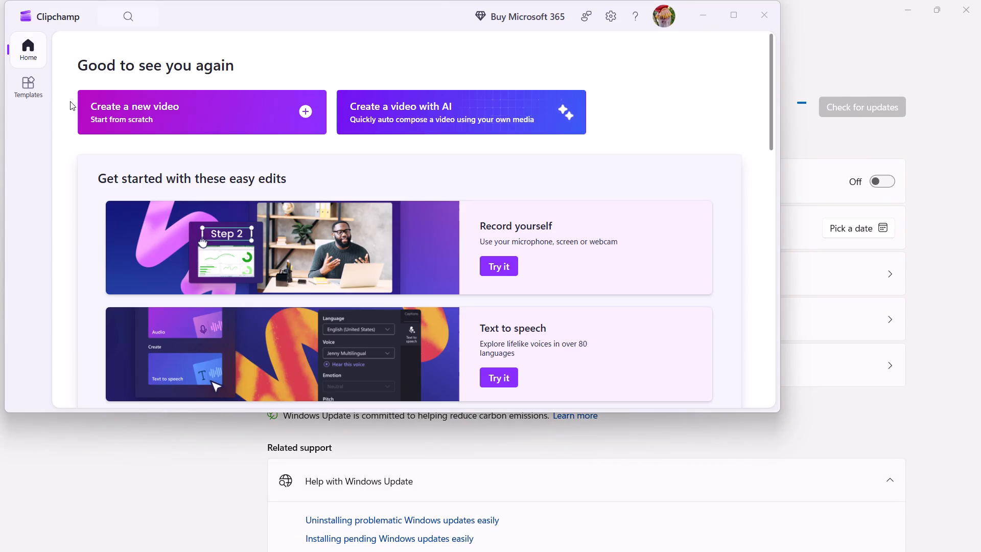
left_click(24, 87)
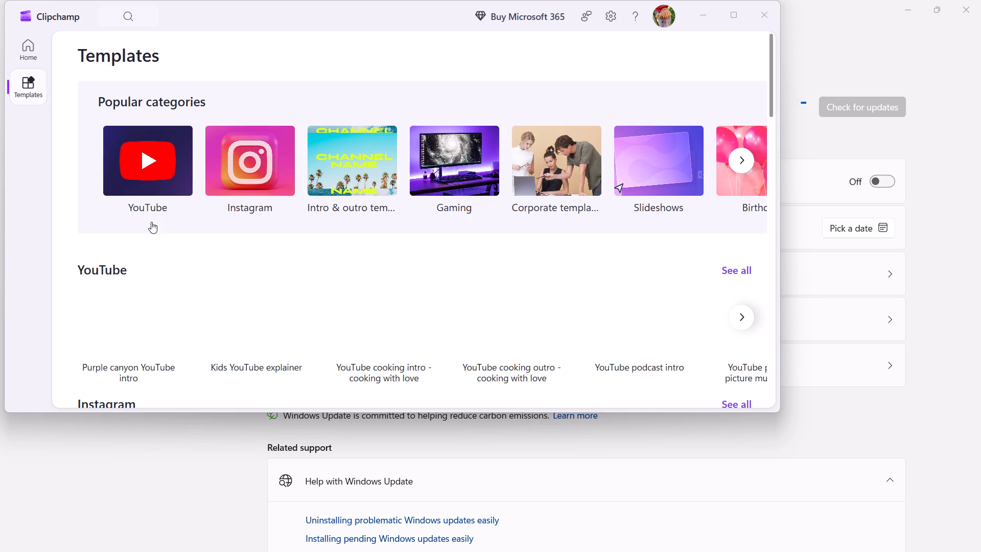
left_click(151, 170)
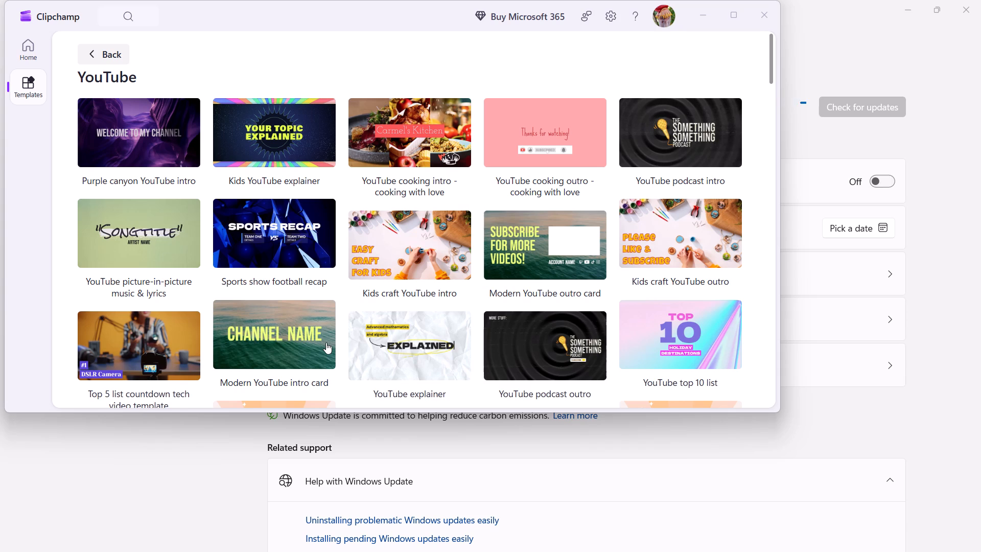
Preview the Modern YouTube intro card template, look over its related templates and close the preview.
scroll(326, 342, "down", 1)
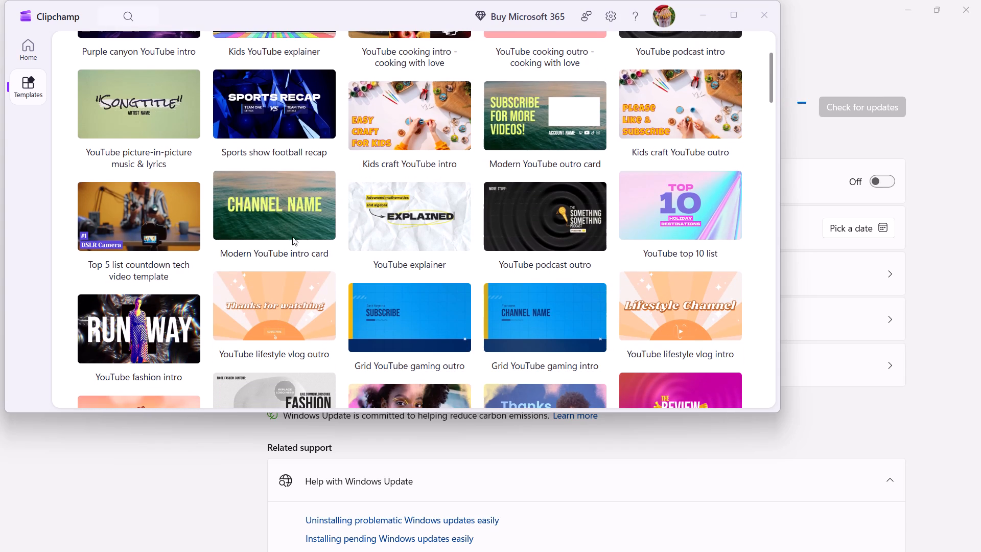
left_click(269, 206)
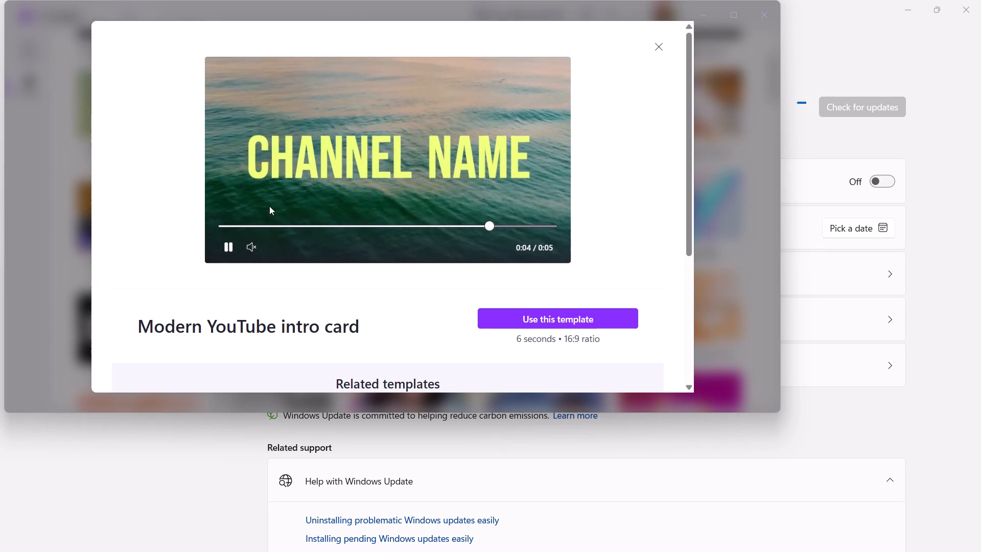
scroll(287, 244, "down", 2)
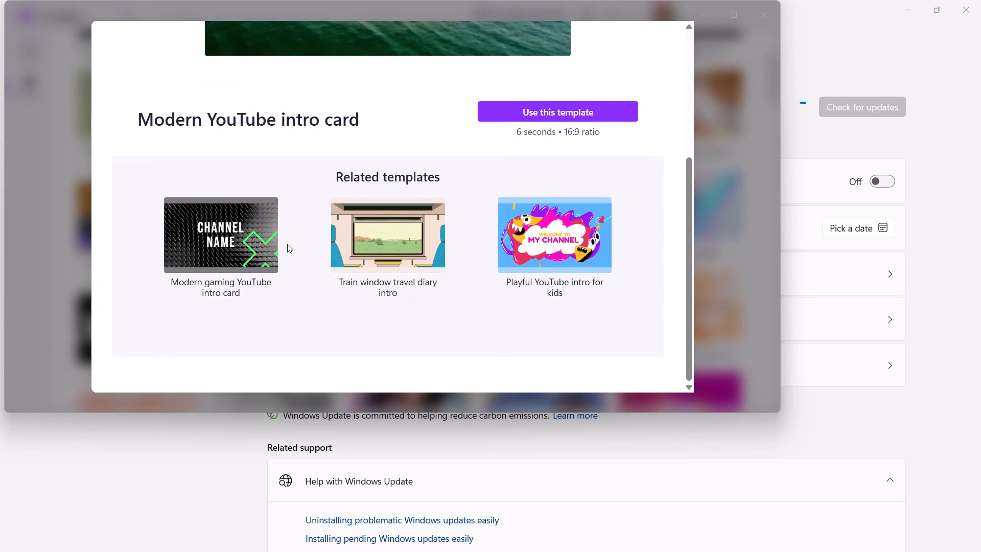
scroll(287, 244, "up", 2)
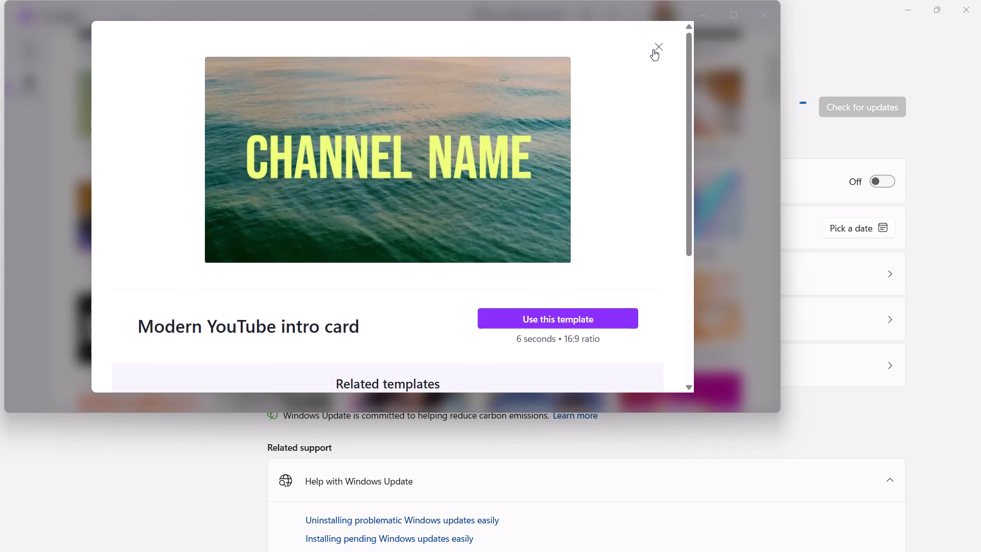
left_click(655, 48)
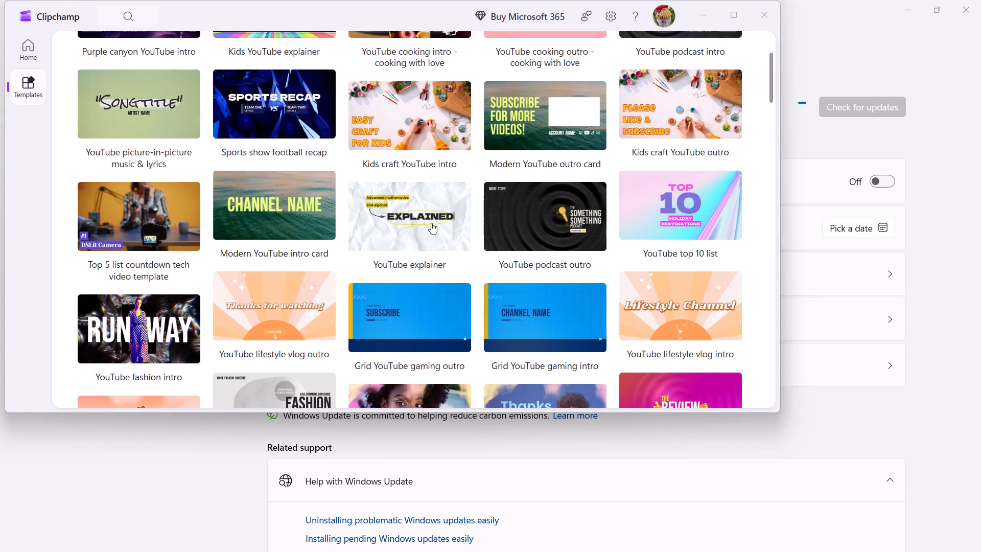
Browse the YouTube templates and choose to use the Tropical Fun YouTube Intro template.
scroll(307, 320, "down", 2)
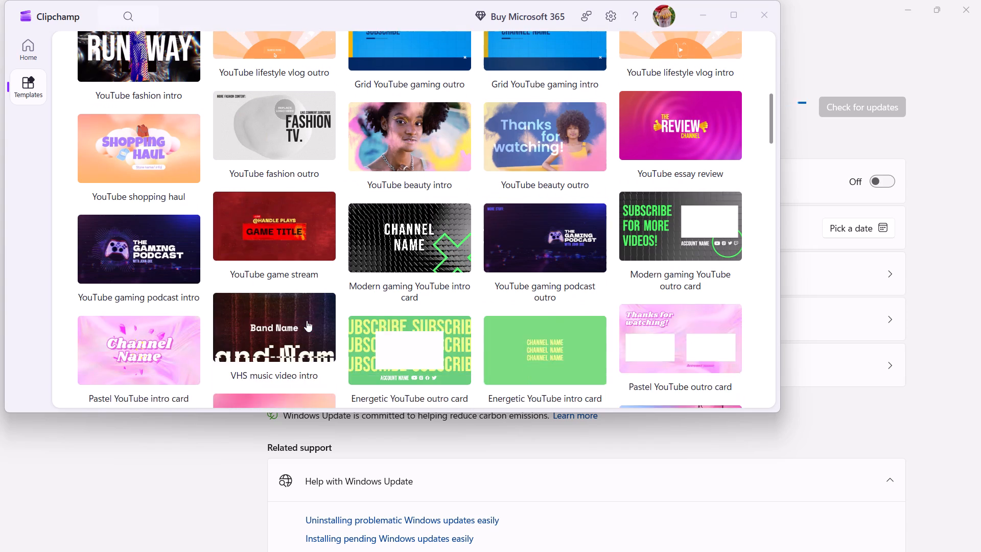
scroll(307, 320, "down", 1)
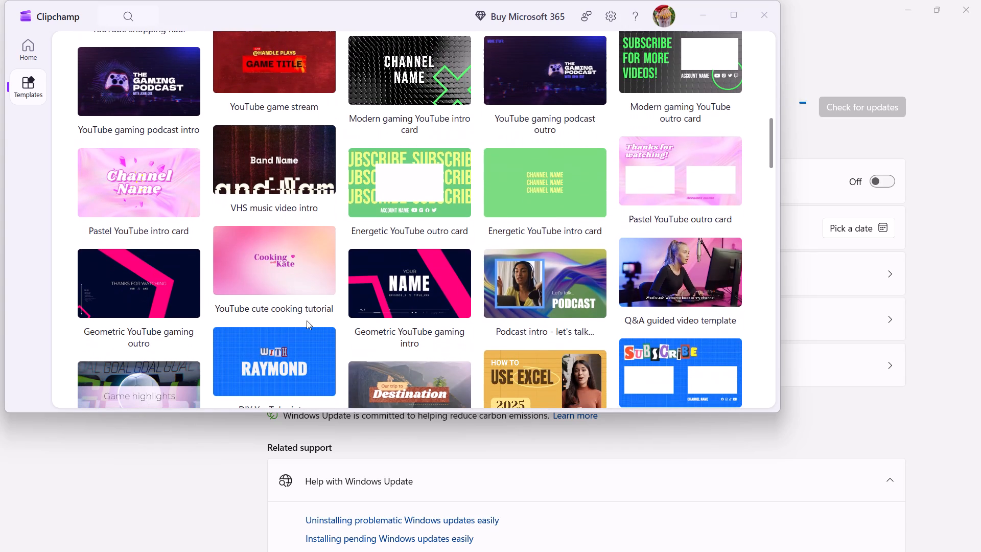
scroll(307, 320, "down", 1)
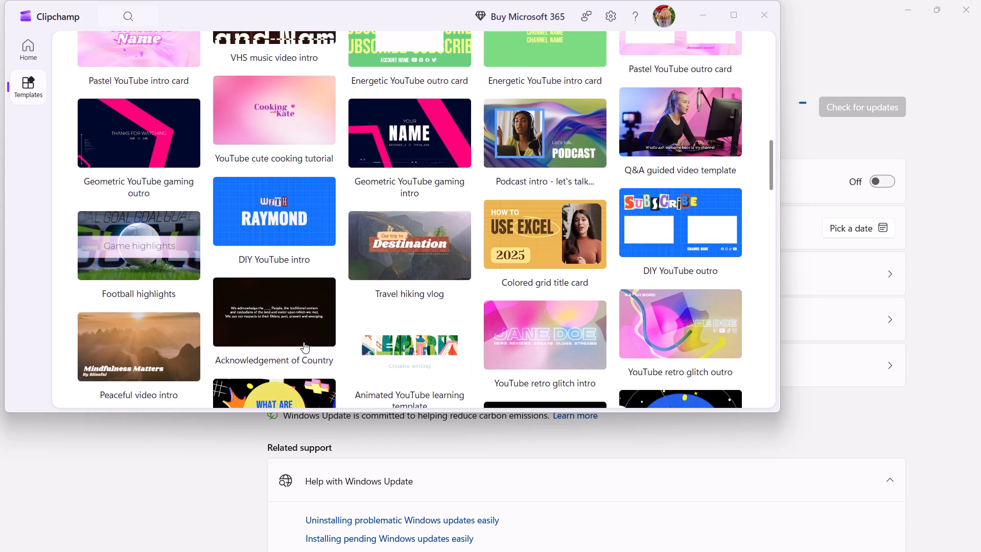
scroll(303, 342, "down", 1)
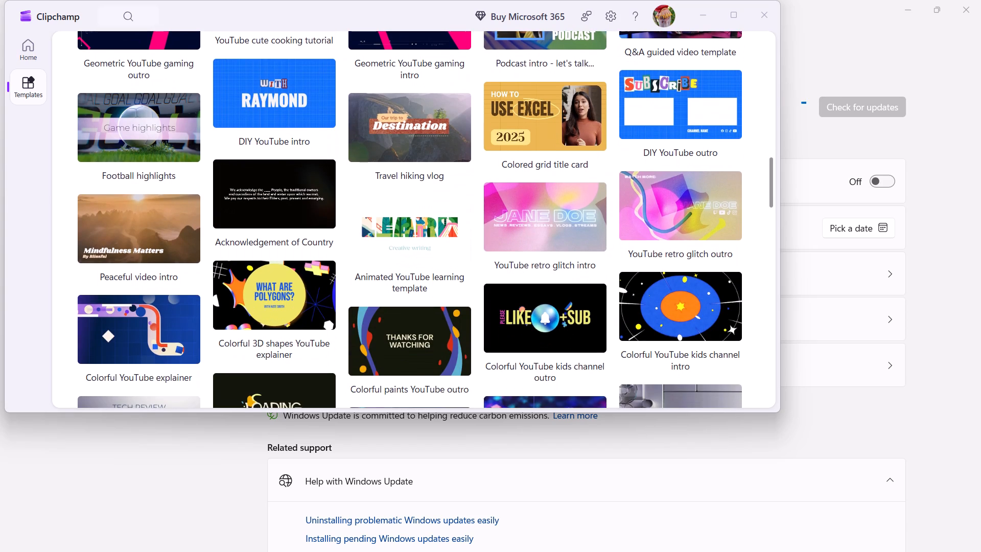
scroll(303, 342, "down", 2)
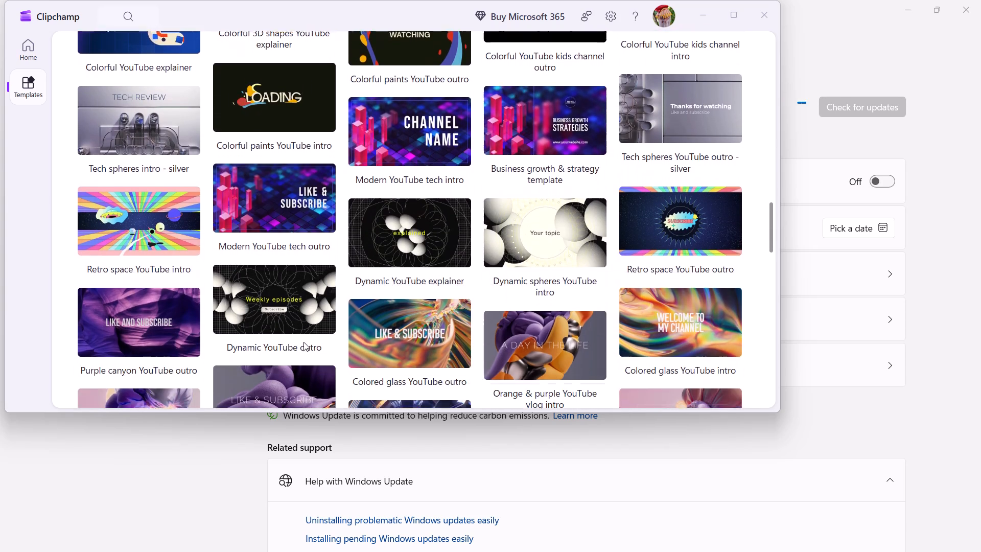
scroll(303, 342, "down", 3)
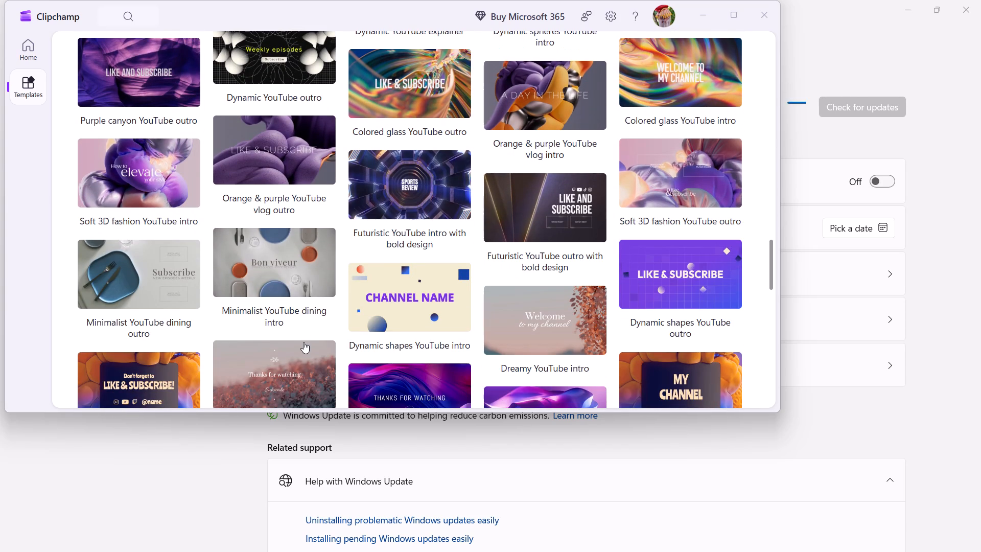
scroll(303, 342, "down", 1)
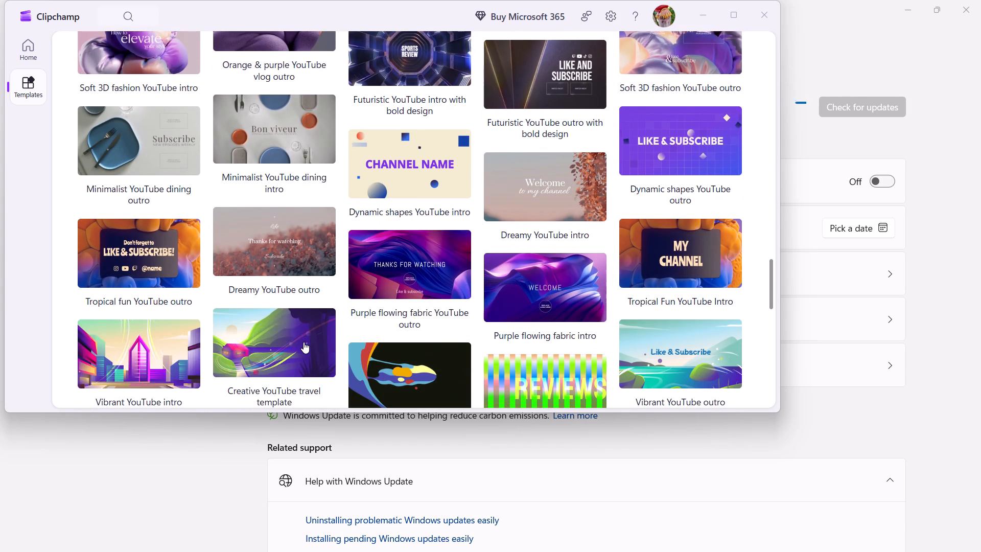
scroll(303, 342, "down", 1)
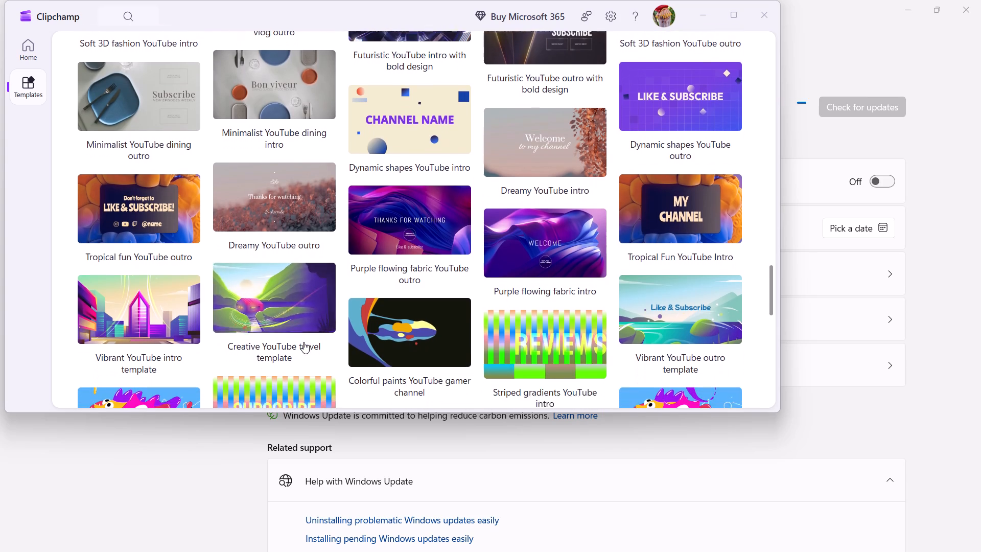
scroll(303, 342, "down", 2)
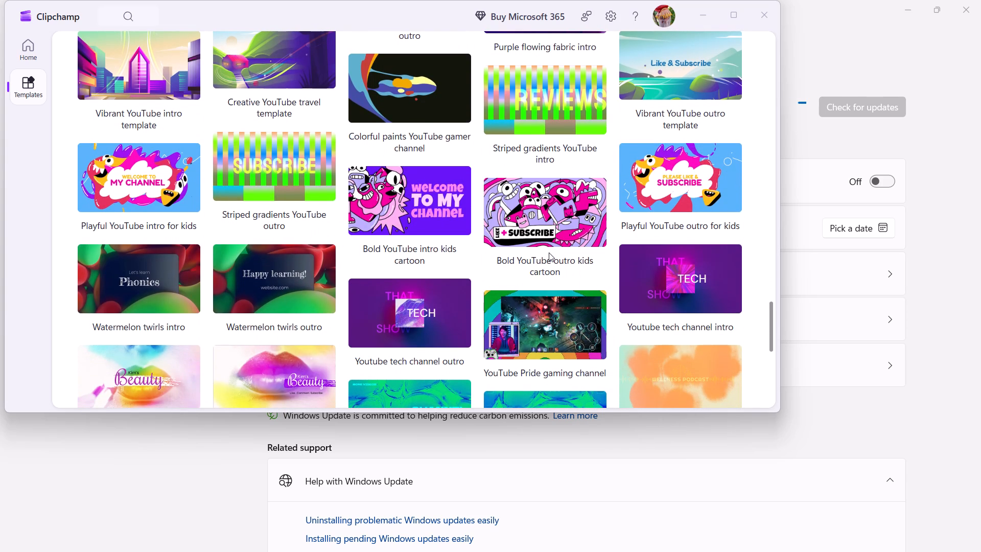
scroll(549, 252, "up", 1)
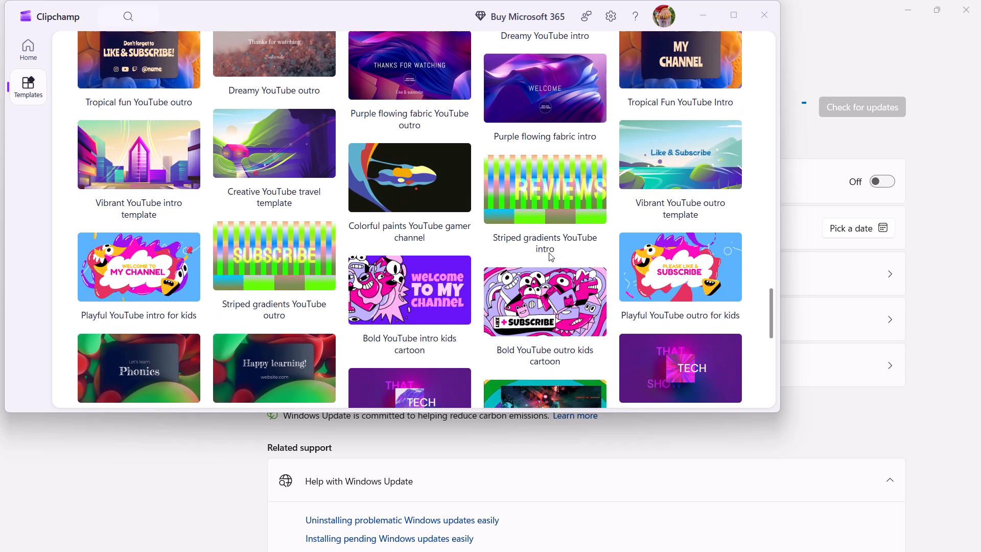
scroll(549, 252, "up", 1)
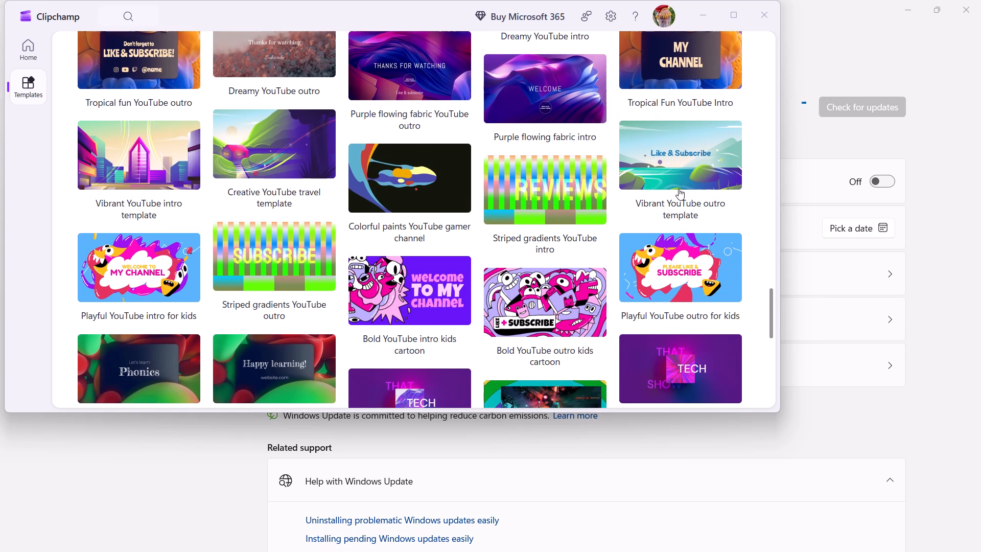
scroll(679, 189, "up", 1)
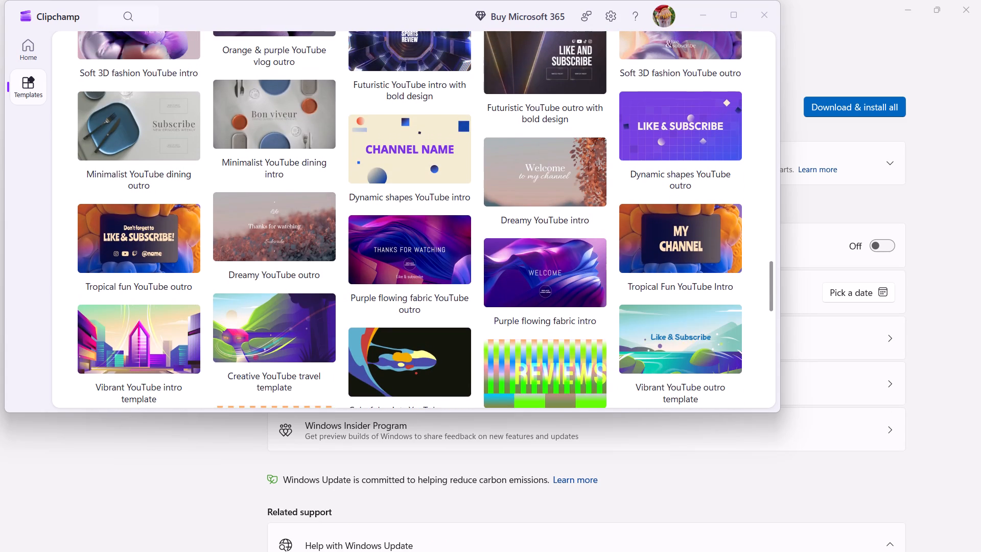
left_click(686, 244)
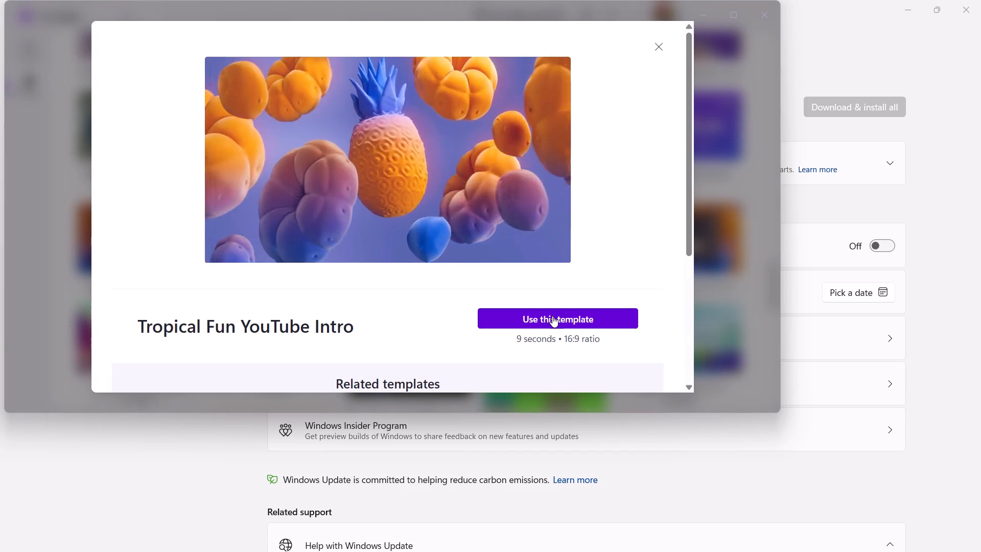
left_click(552, 315)
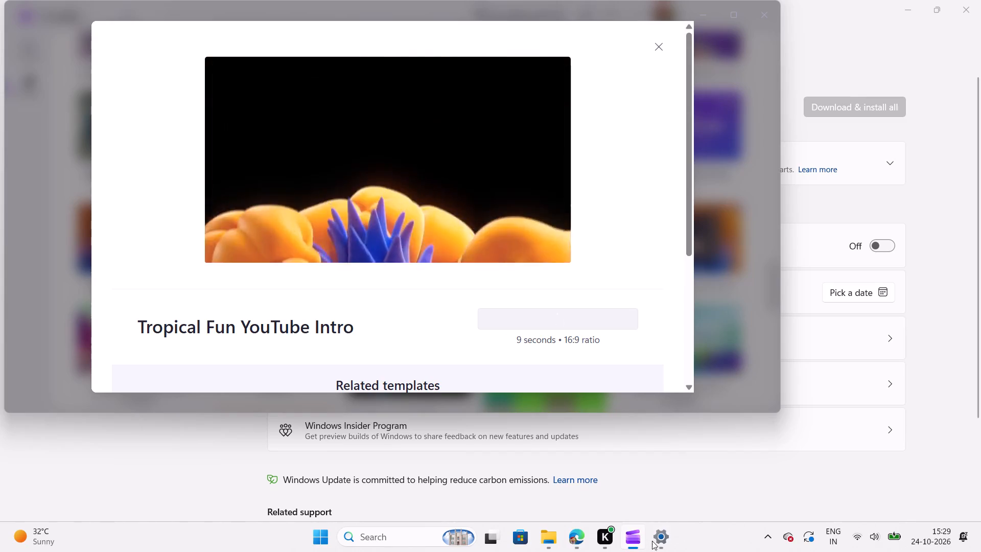
Switch to the Windows Update settings to review the update progress, and close the Settings window.
left_click(658, 540)
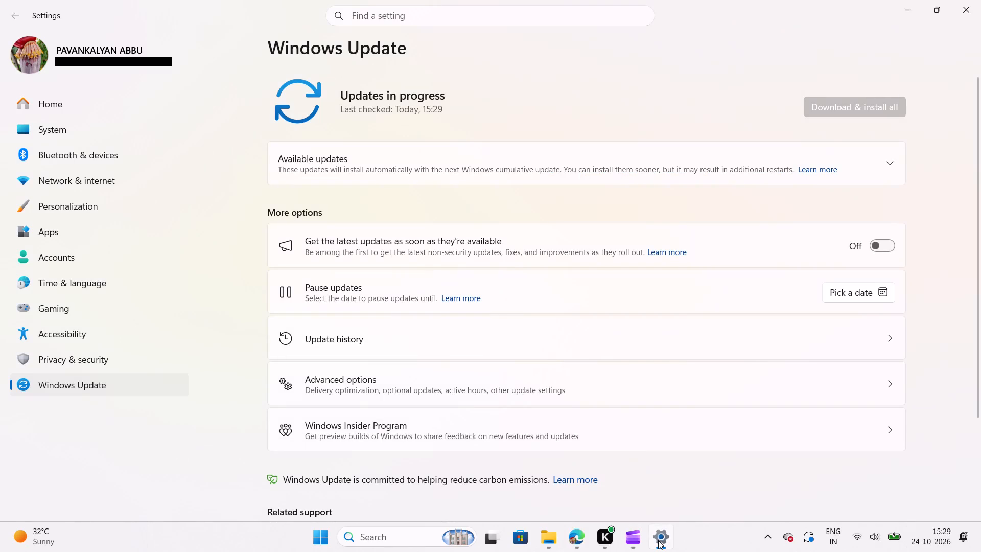
scroll(676, 289, "up", 1)
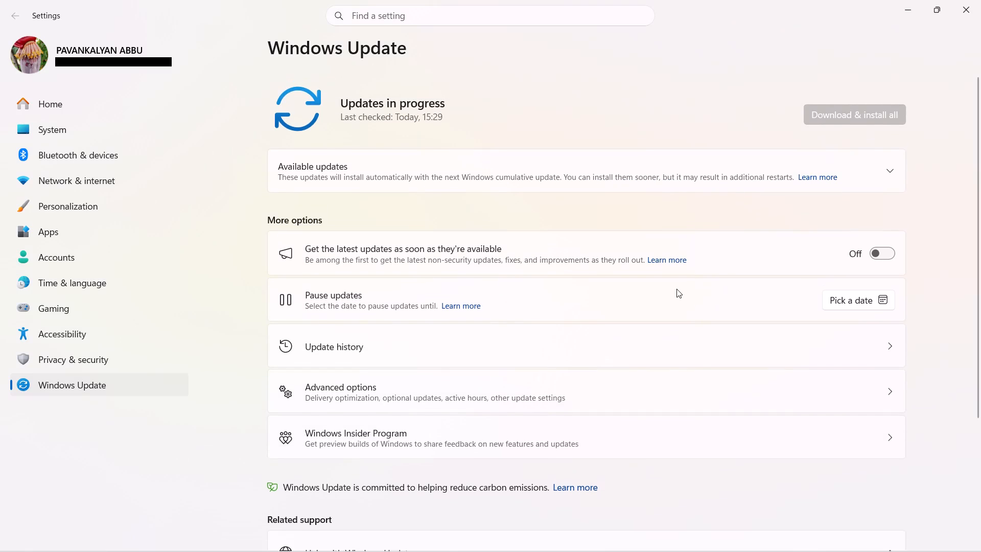
scroll(676, 289, "up", 1)
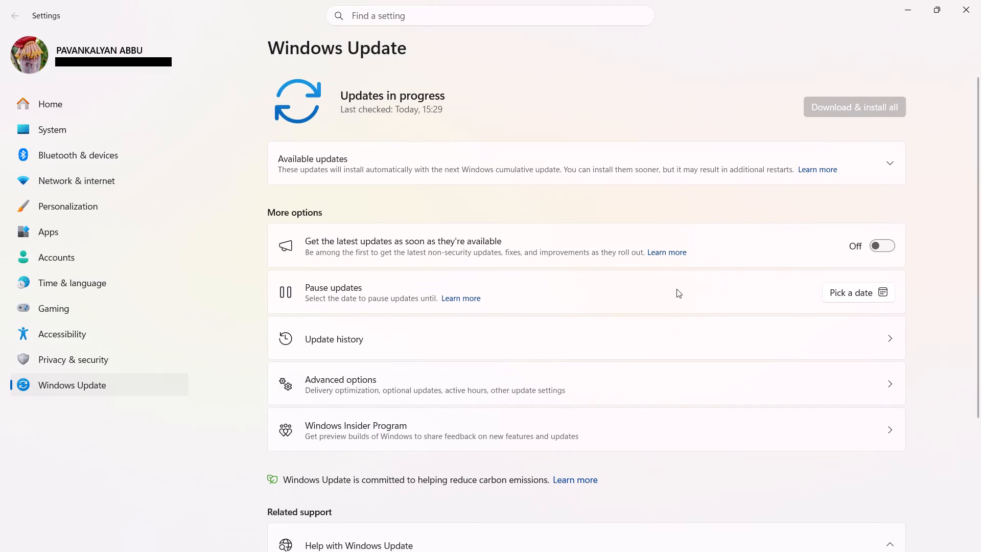
left_click(971, 12)
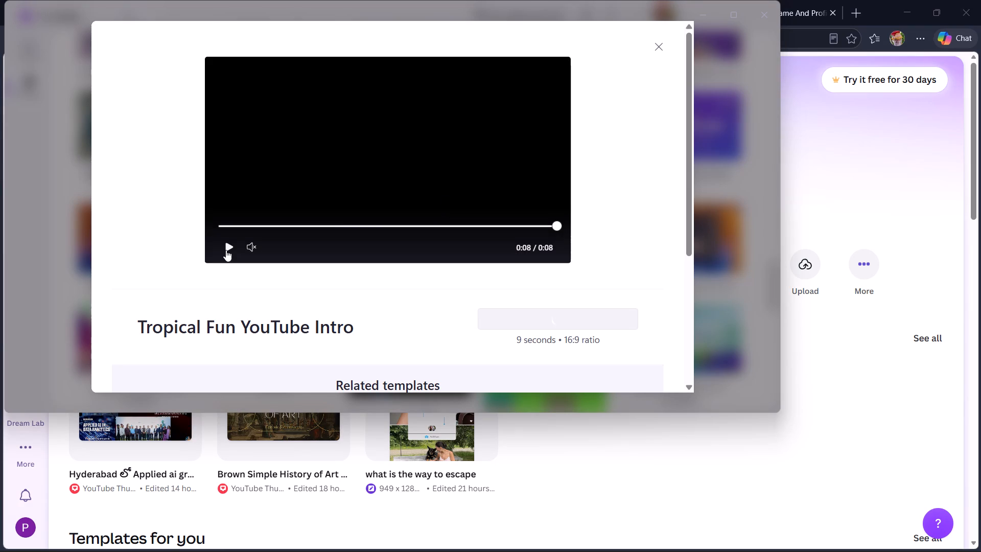
Replay the Tropical Fun YouTube Intro template preview while the template loads.
left_click(226, 250)
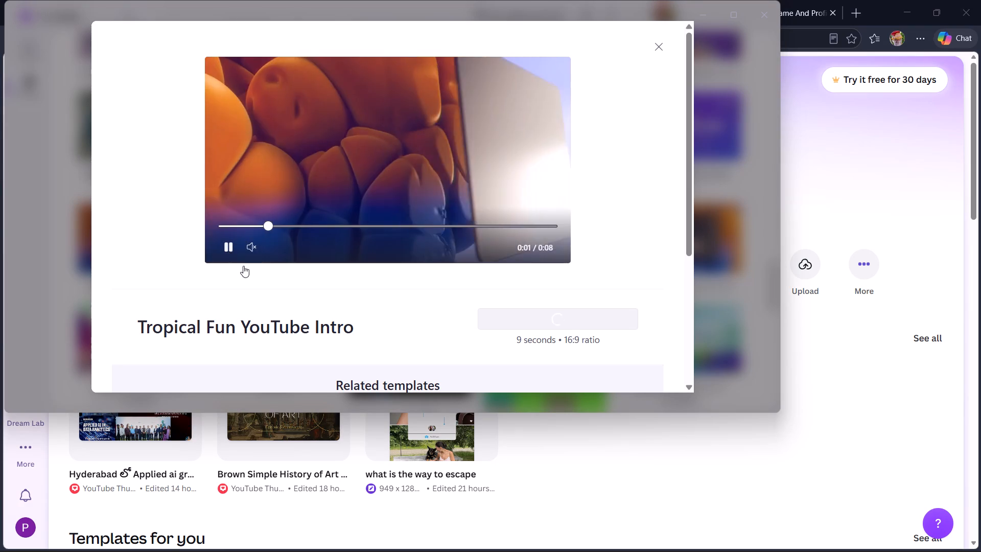
scroll(281, 301, "up", 1)
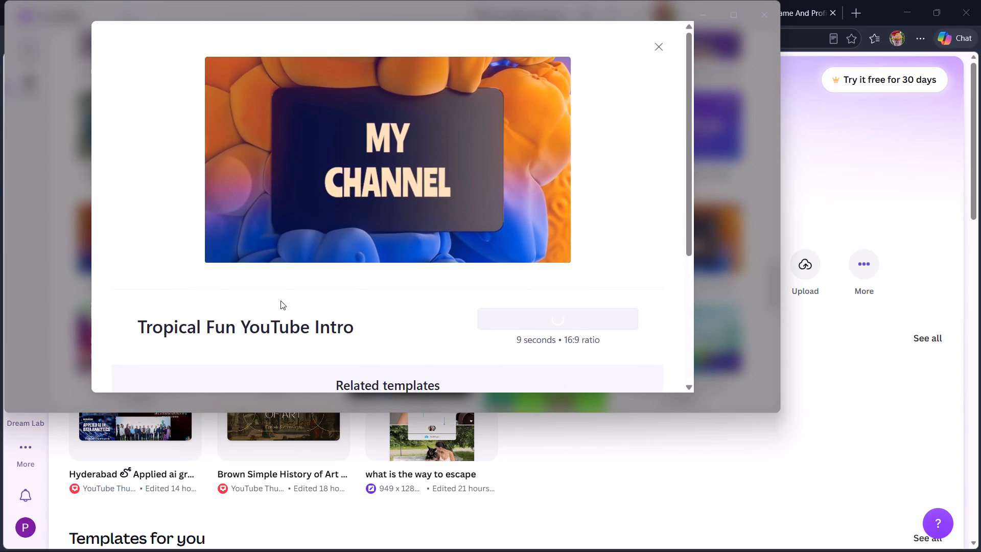
scroll(281, 301, "down", 2)
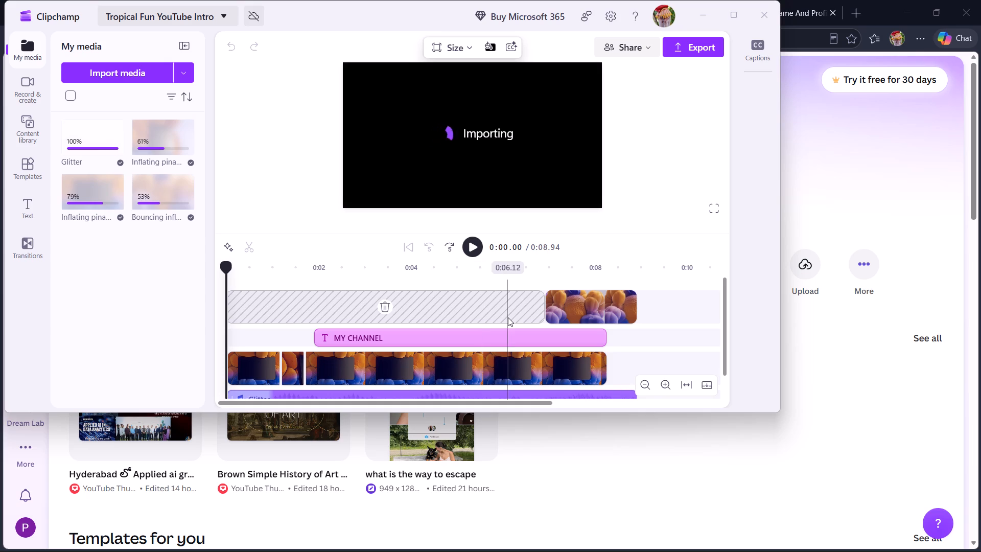
Select the MY CHANNEL text clip on the timeline and place the playhead at about 4.13 seconds.
left_click(389, 335)
double_click(416, 332)
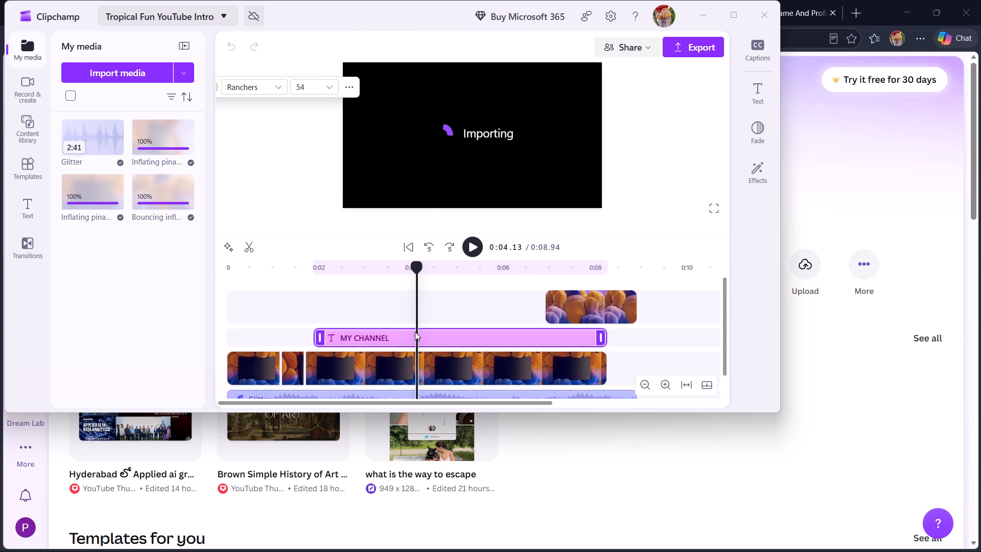
left_click(381, 337)
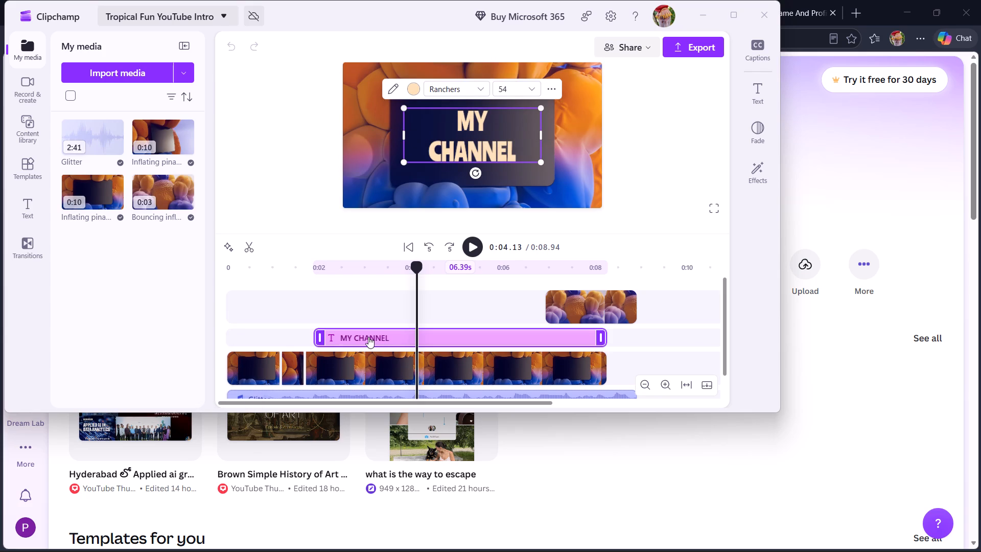
left_click(368, 337)
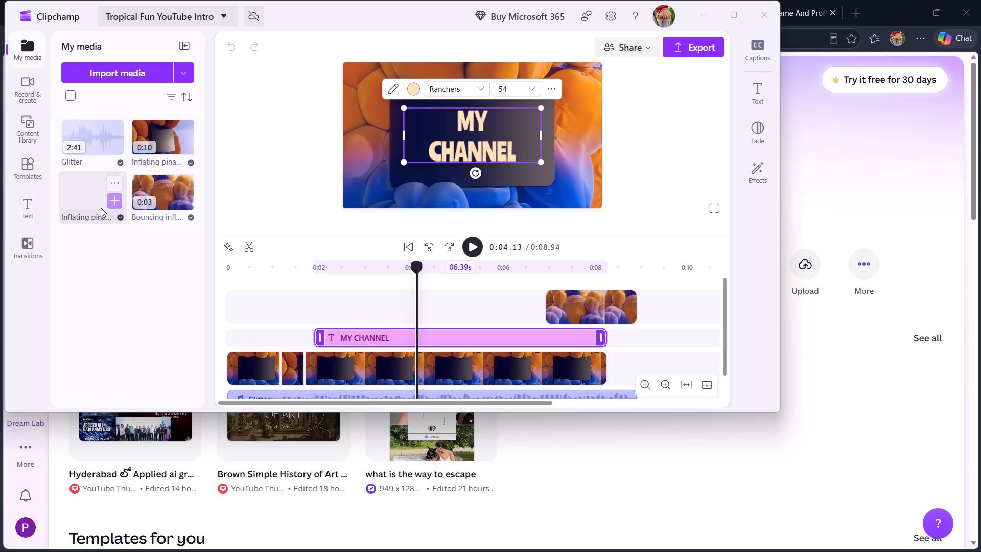
Browse the available text styles and titles and add the Circular title to the timeline at the playhead.
left_click(26, 214)
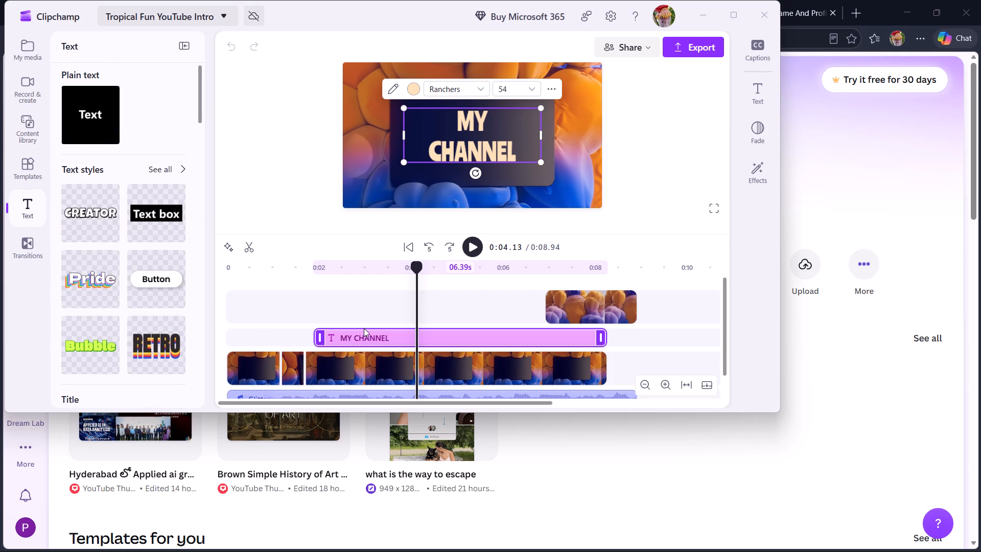
left_click(394, 333)
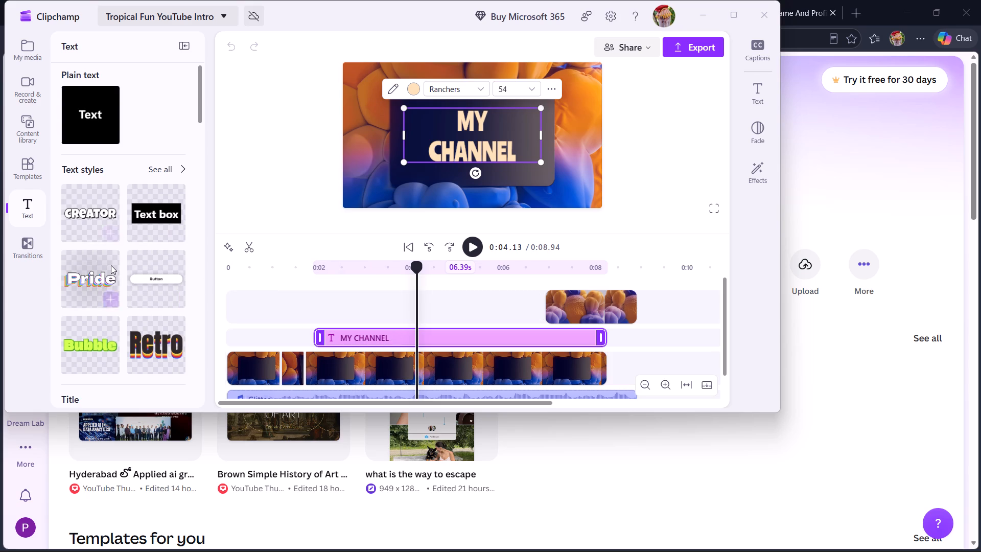
scroll(111, 265, "down", 3)
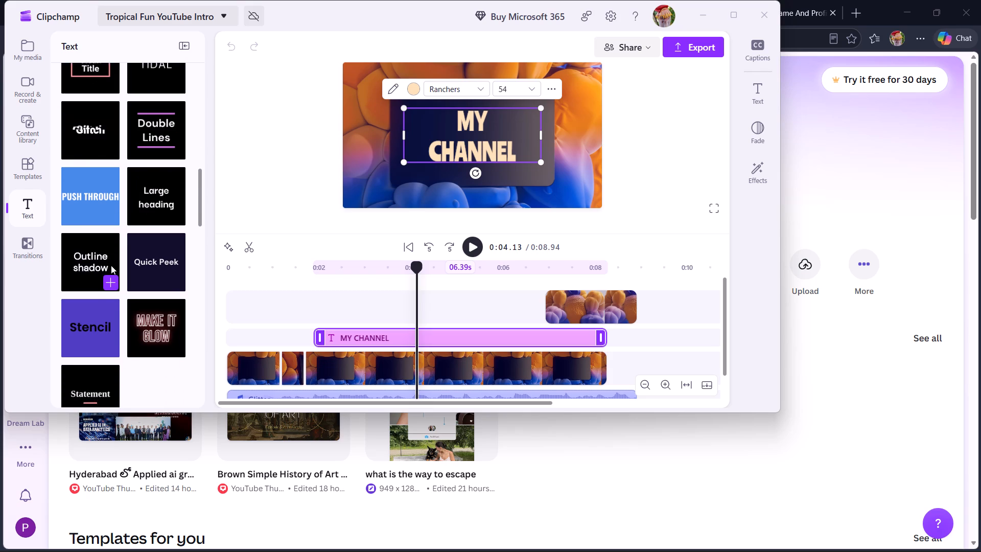
scroll(111, 265, "down", 2)
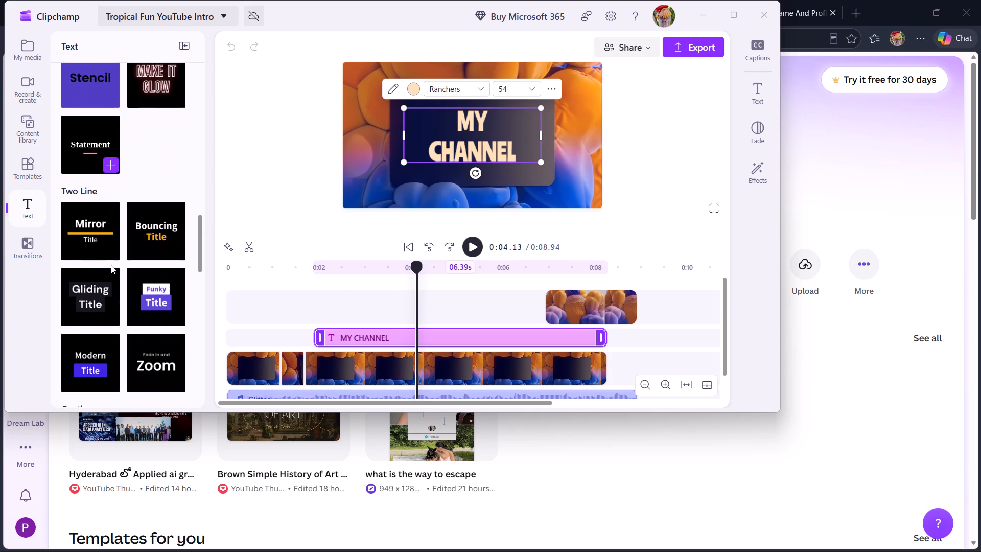
scroll(111, 265, "down", 3)
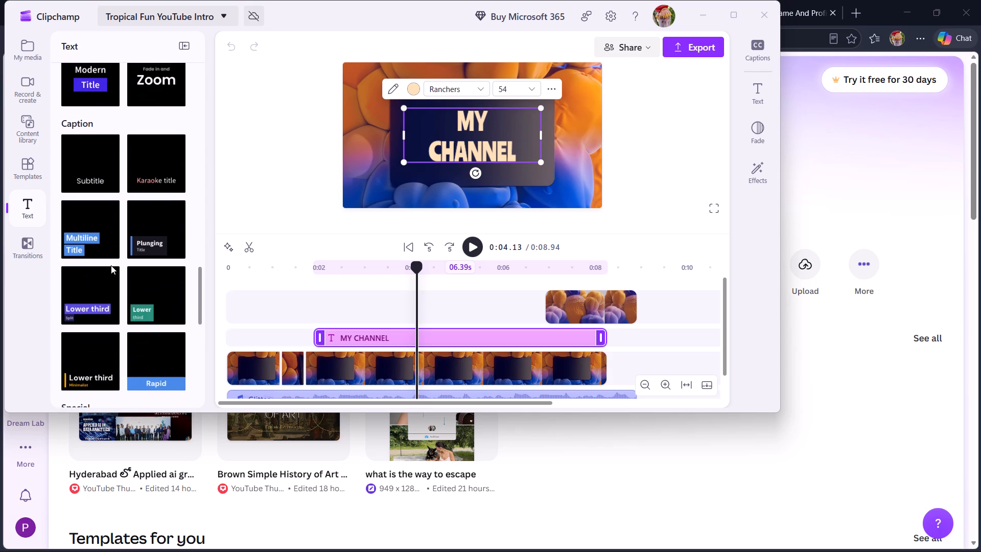
scroll(111, 265, "down", 2)
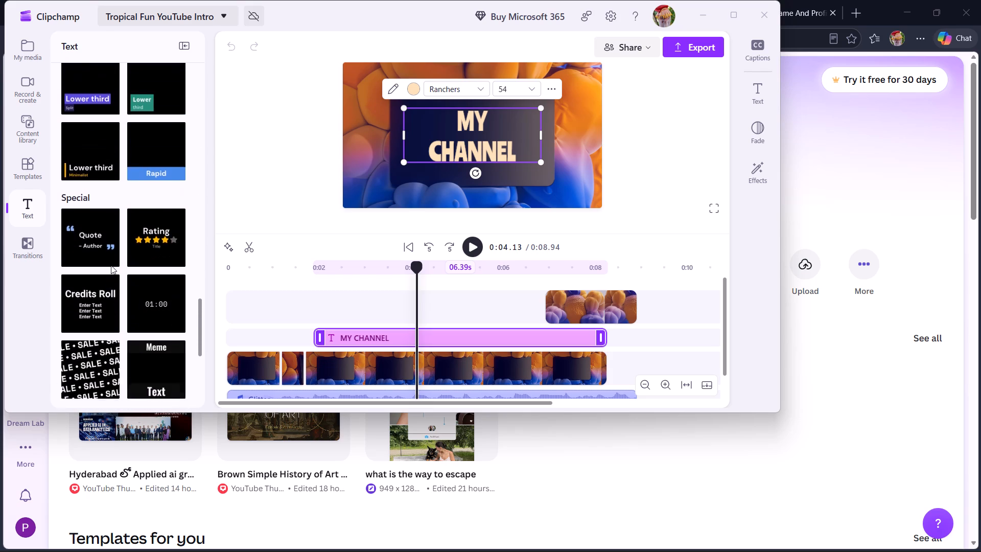
scroll(111, 265, "down", 2)
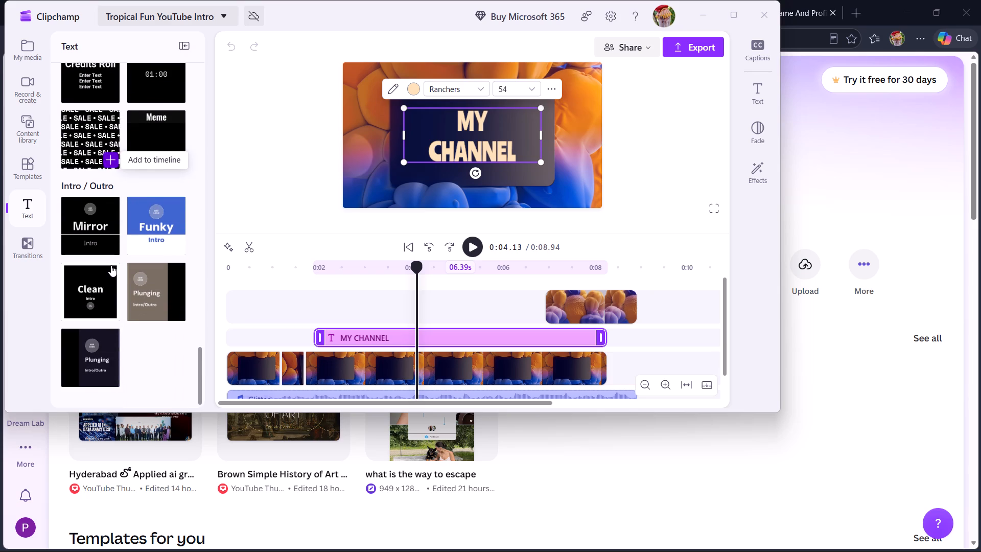
scroll(111, 265, "down", 1)
scroll(111, 265, "up", 2)
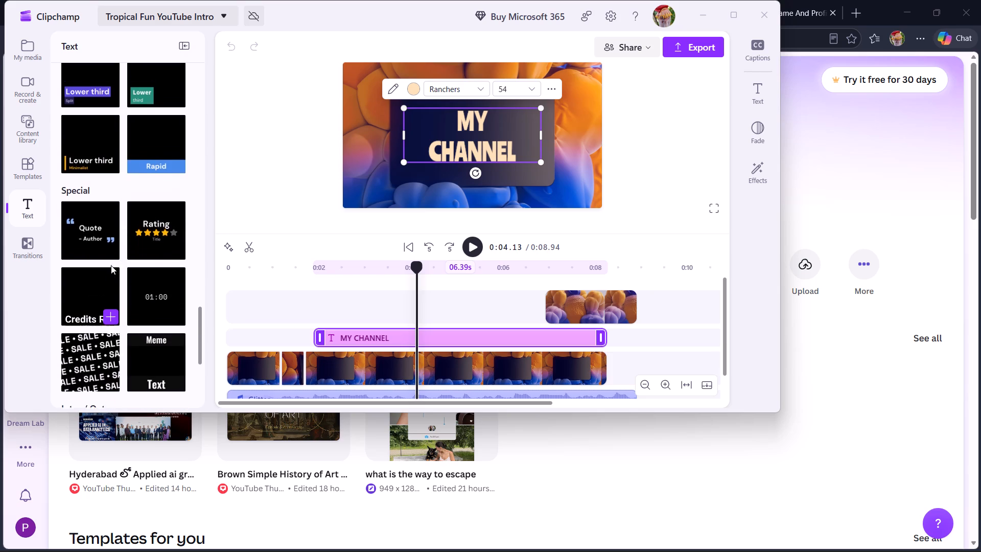
scroll(111, 265, "up", 3)
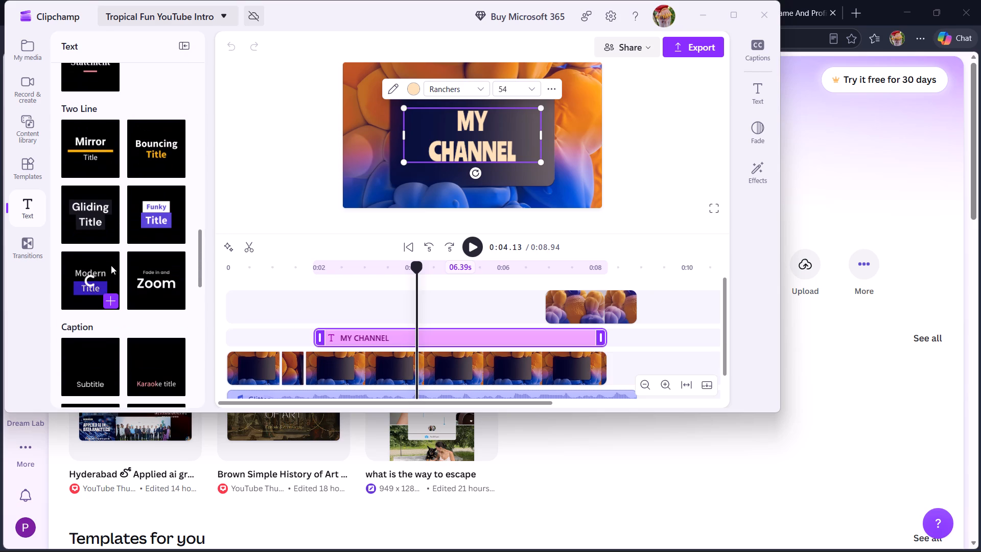
scroll(111, 265, "up", 1)
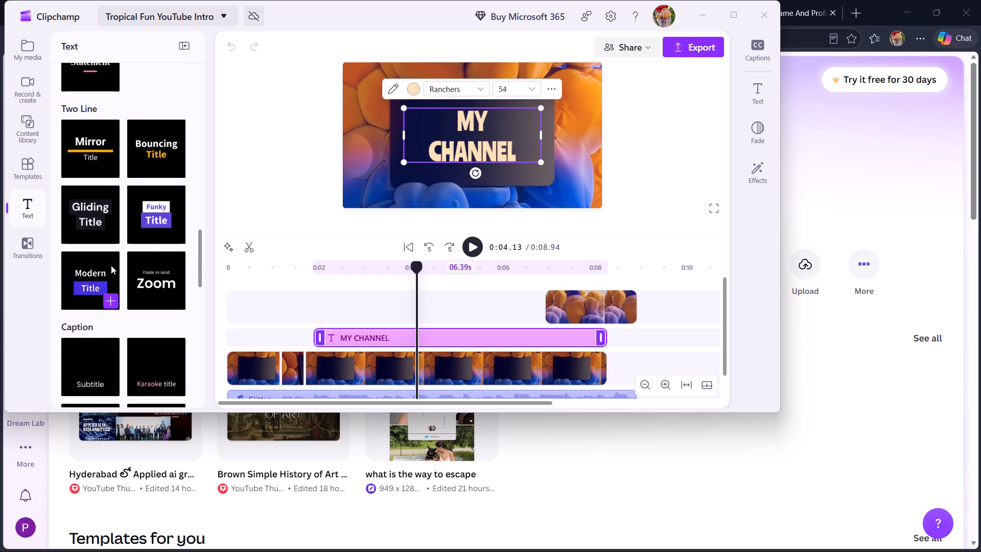
scroll(111, 265, "up", 4)
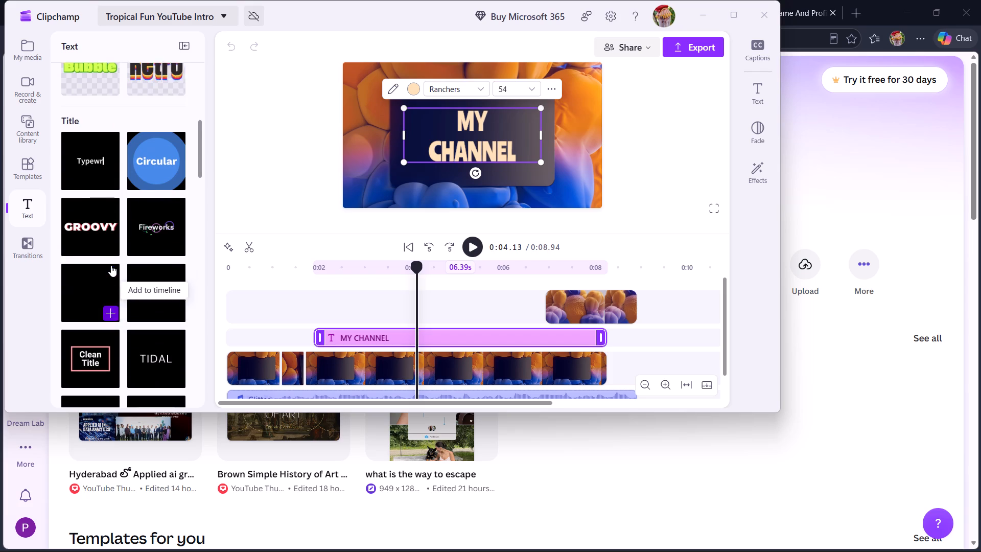
scroll(111, 265, "up", 1)
left_click(155, 227)
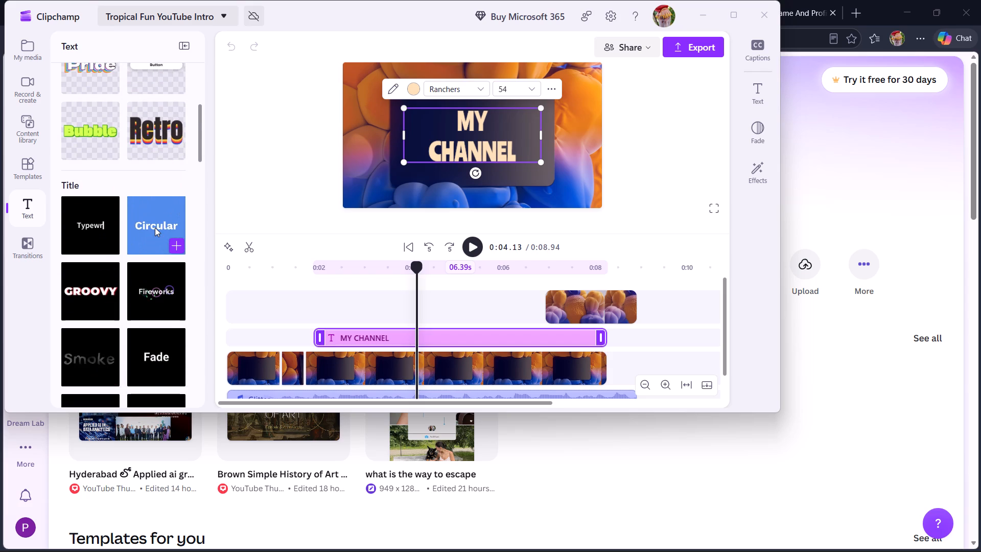
left_click(179, 243)
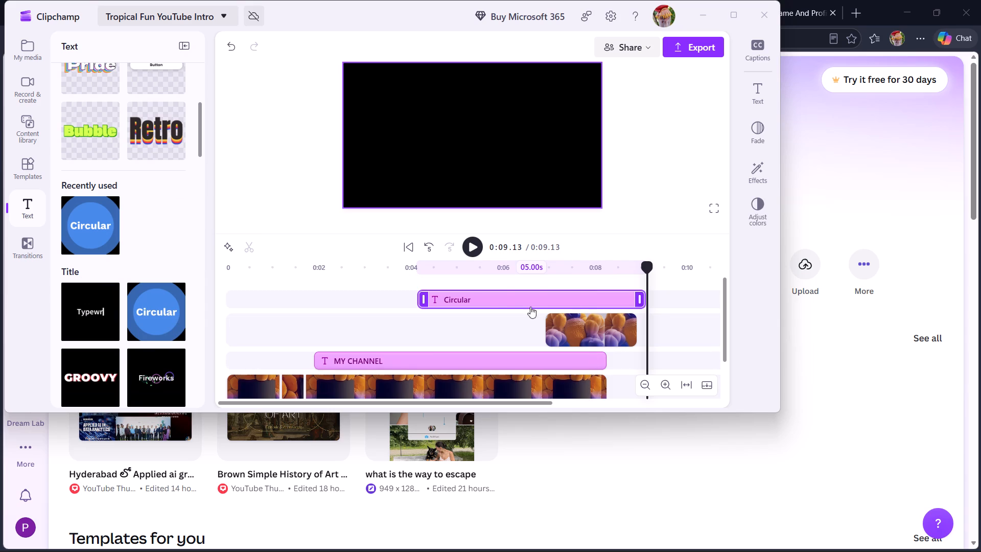
Open more options for the Circular title clip on the timeline.
left_click(477, 296)
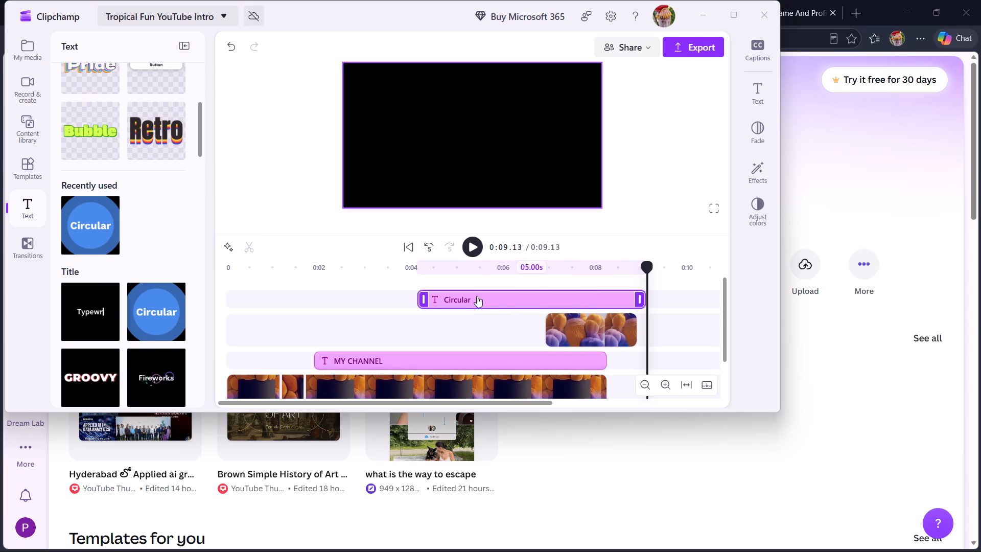
right_click(477, 296)
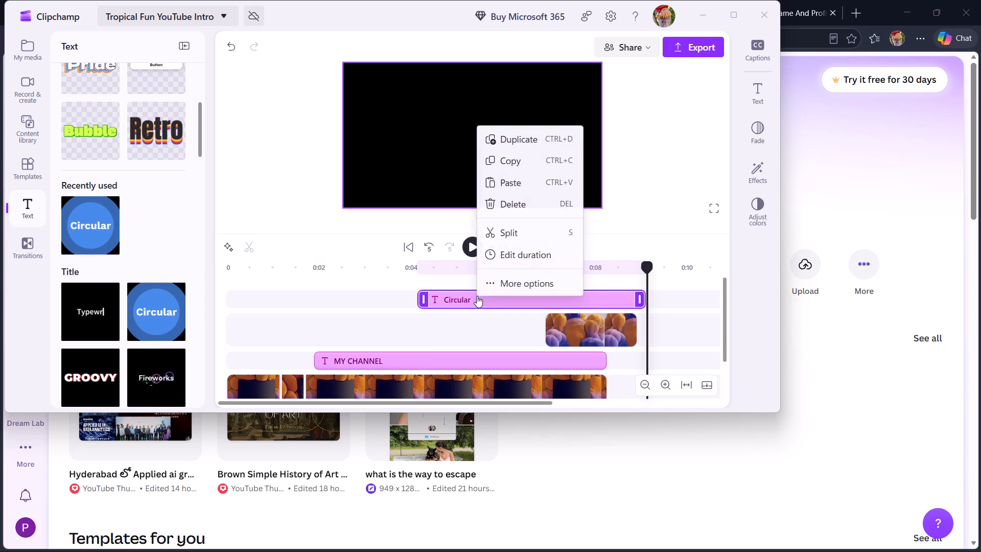
left_click(509, 288)
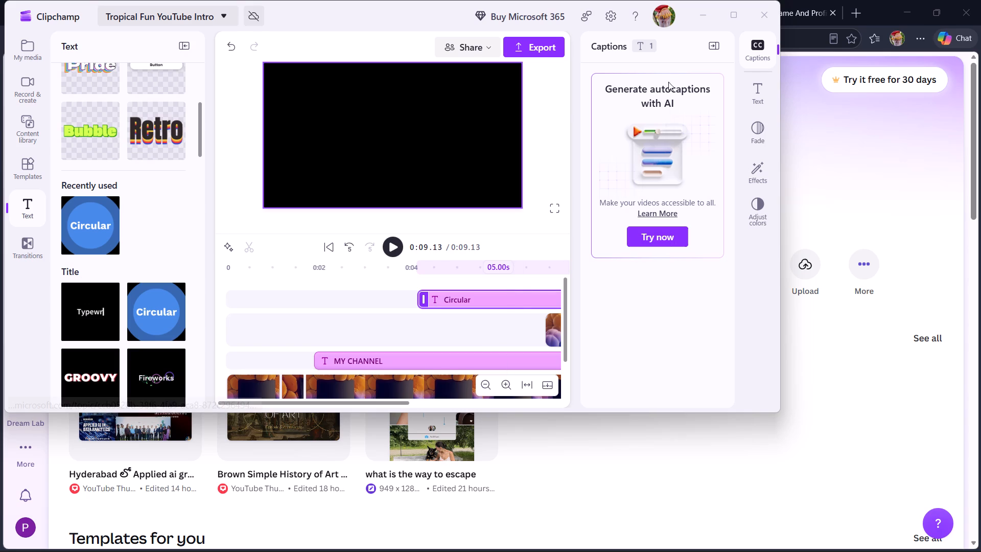
left_click(674, 49)
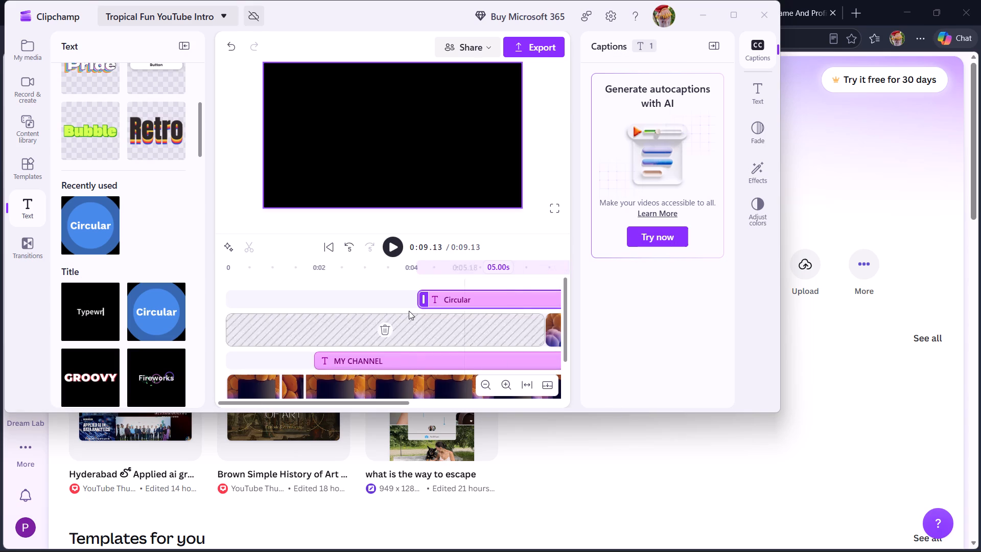
Play the video from the beginning to preview the intro with the Circular title.
key("space")
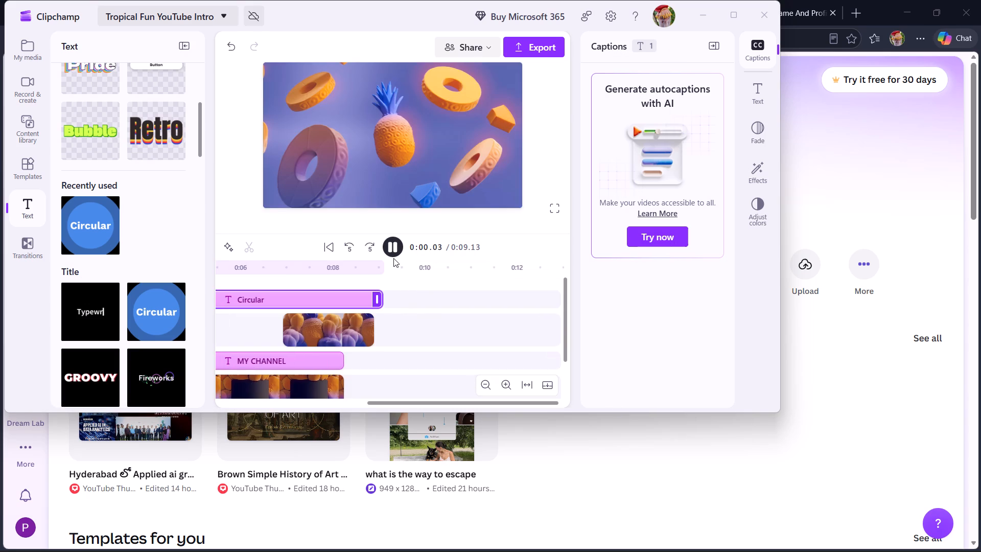
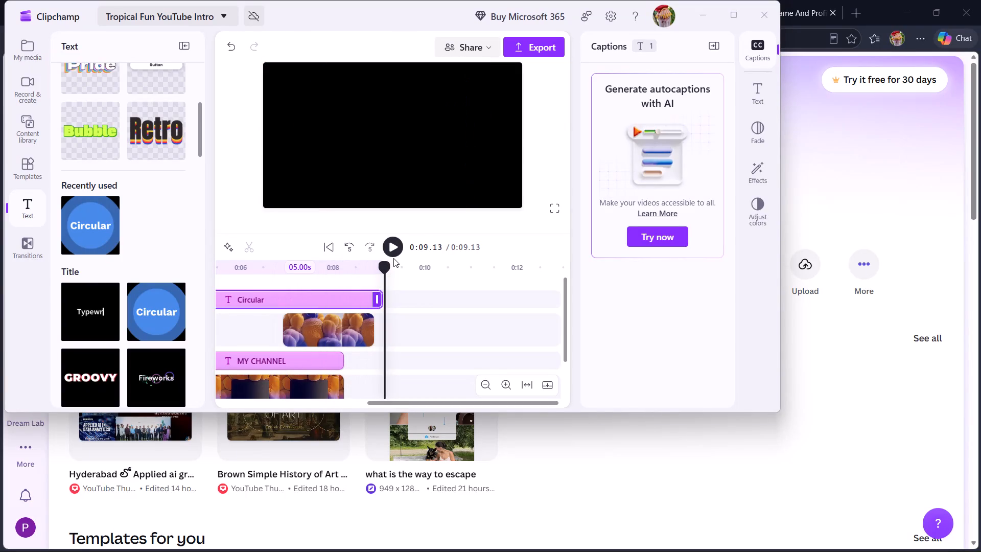
Play the video again to preview the intro with the Circular title.
key("space")
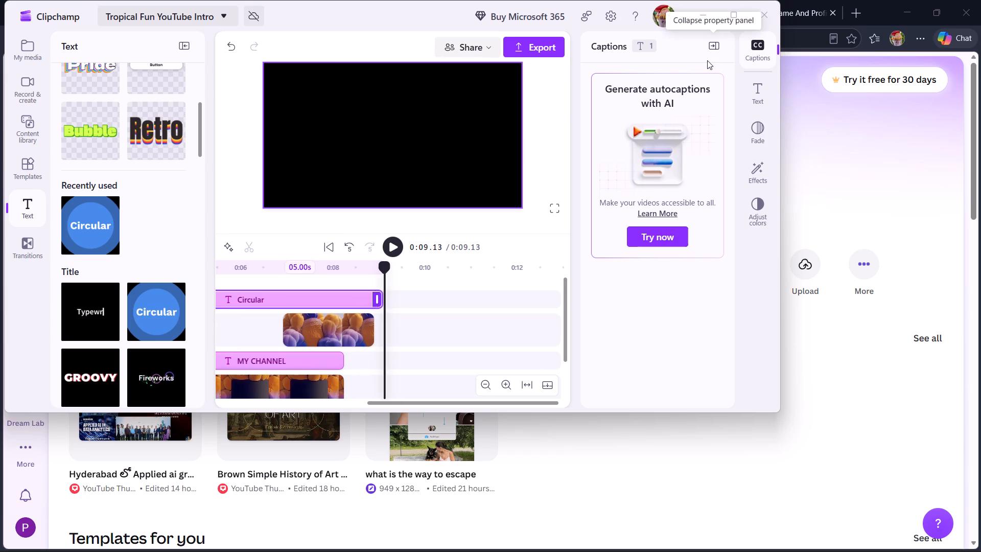
Replace the Circular title's text with YNOTRA.
left_click(710, 44)
left_click(754, 91)
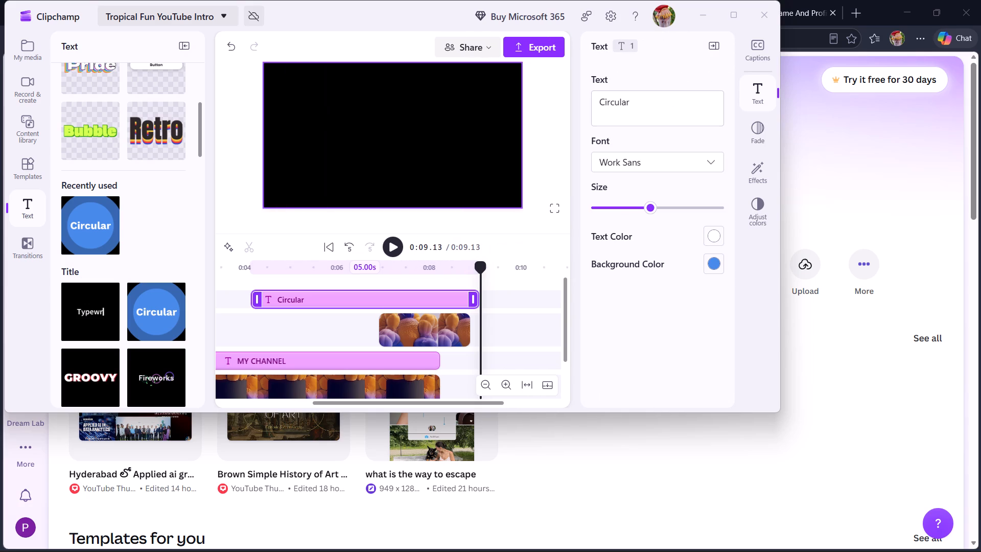
left_click(646, 108)
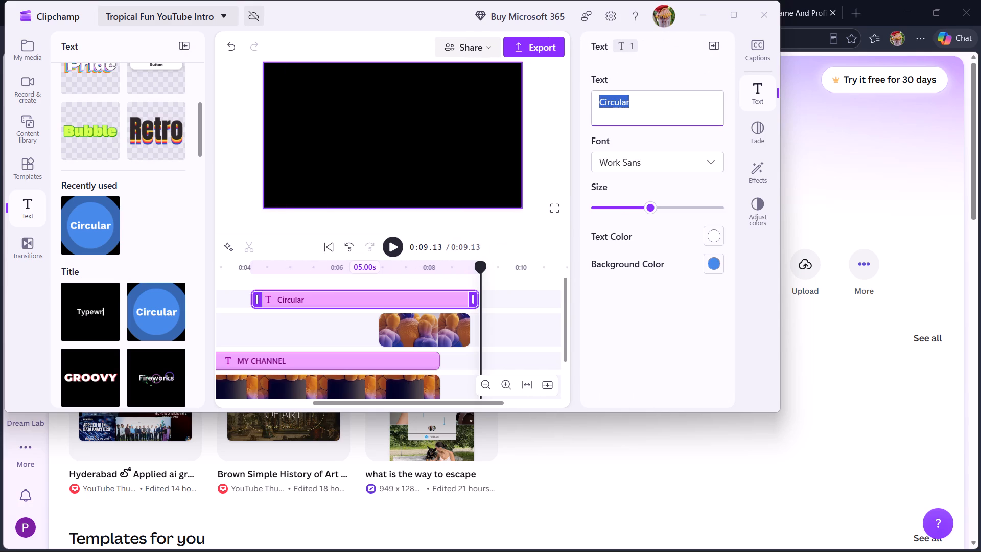
key("shift+y")
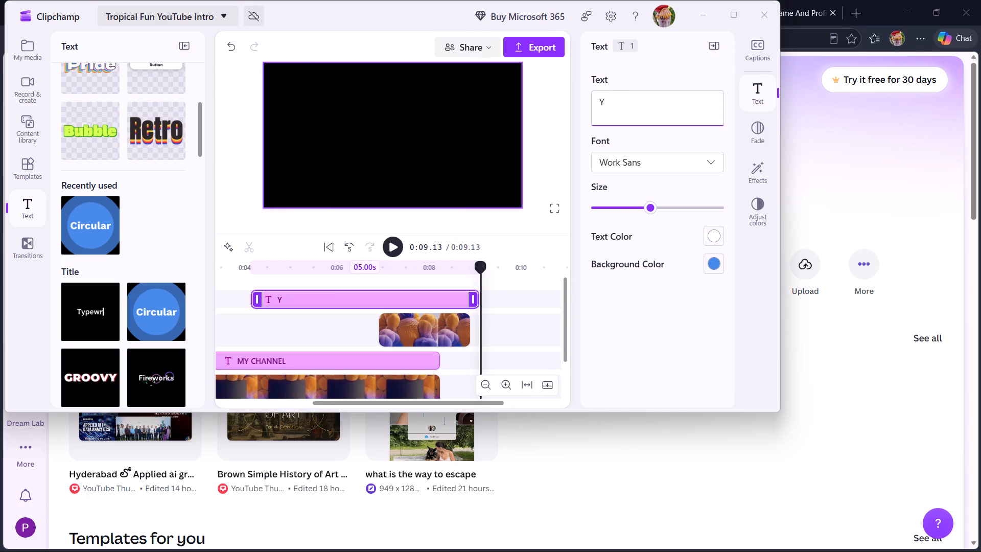
type("NOT")
type("RA")
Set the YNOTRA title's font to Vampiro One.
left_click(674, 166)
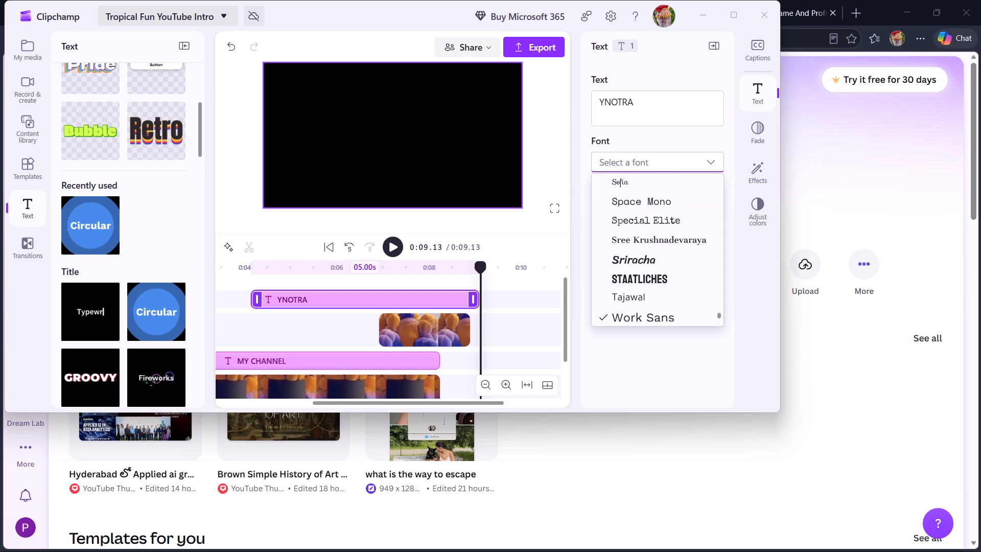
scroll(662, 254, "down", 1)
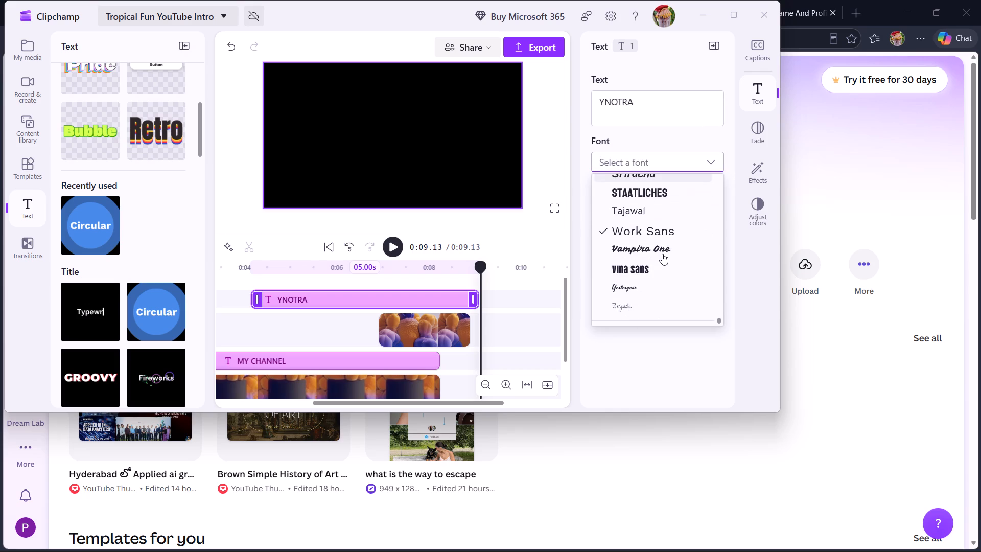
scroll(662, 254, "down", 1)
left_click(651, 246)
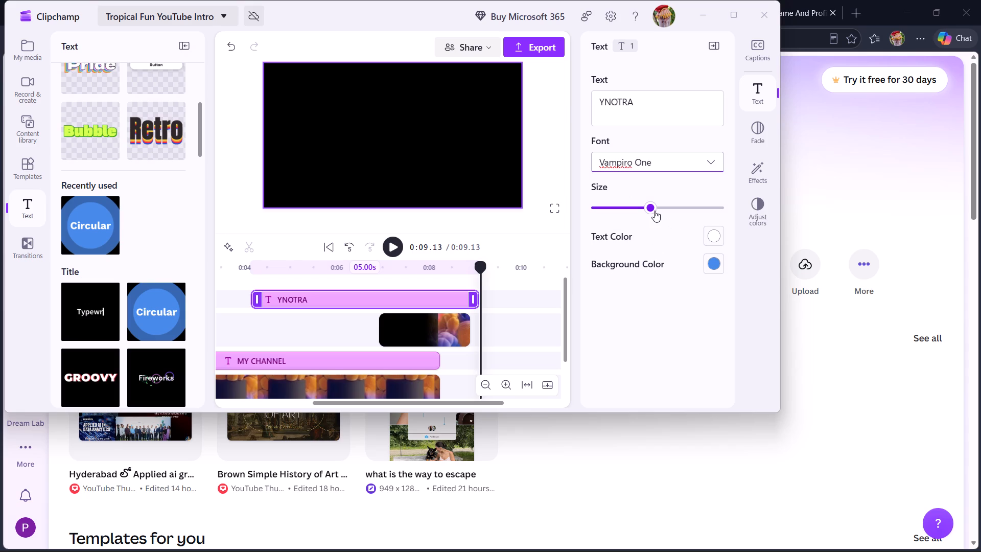
Slightly reduce the YNOTRA title's text size.
left_click_drag(648, 207, 643, 208)
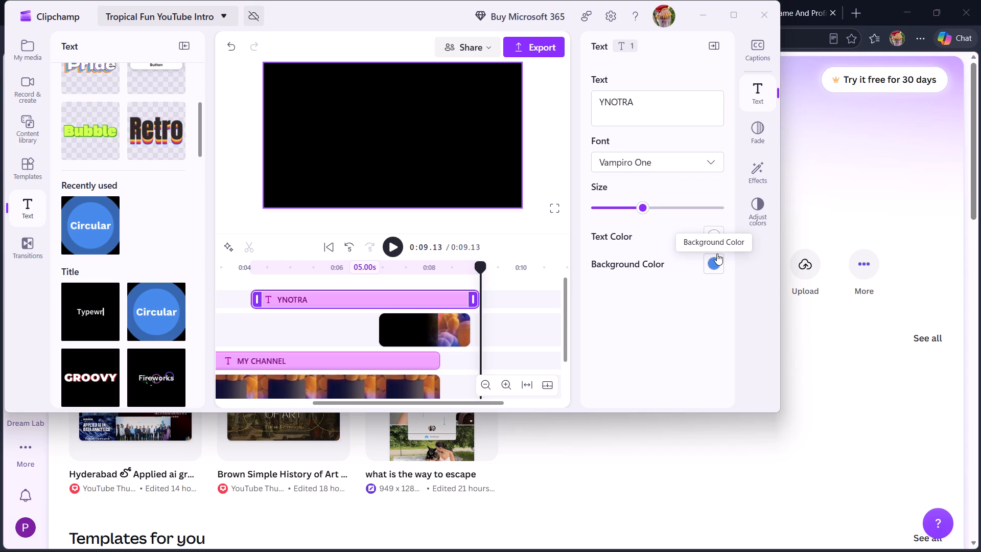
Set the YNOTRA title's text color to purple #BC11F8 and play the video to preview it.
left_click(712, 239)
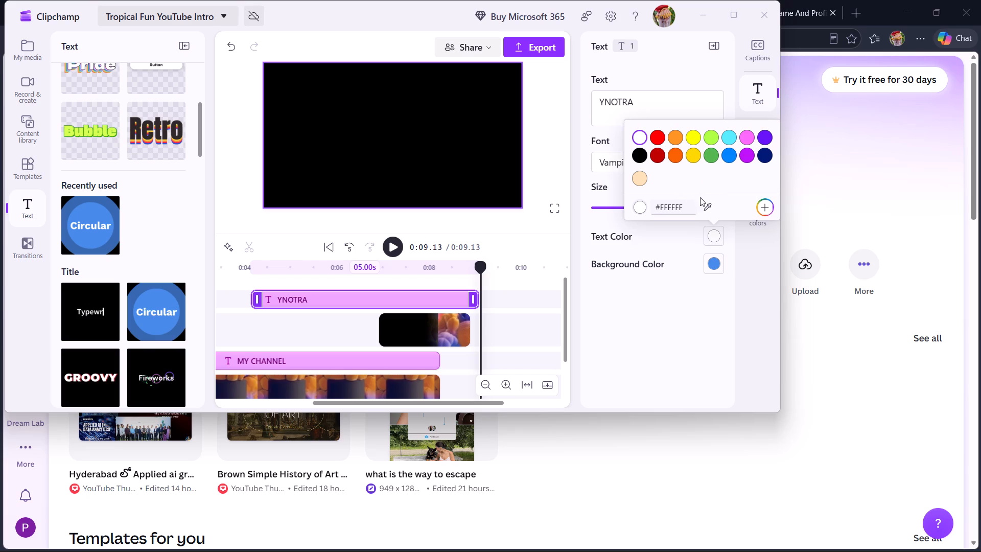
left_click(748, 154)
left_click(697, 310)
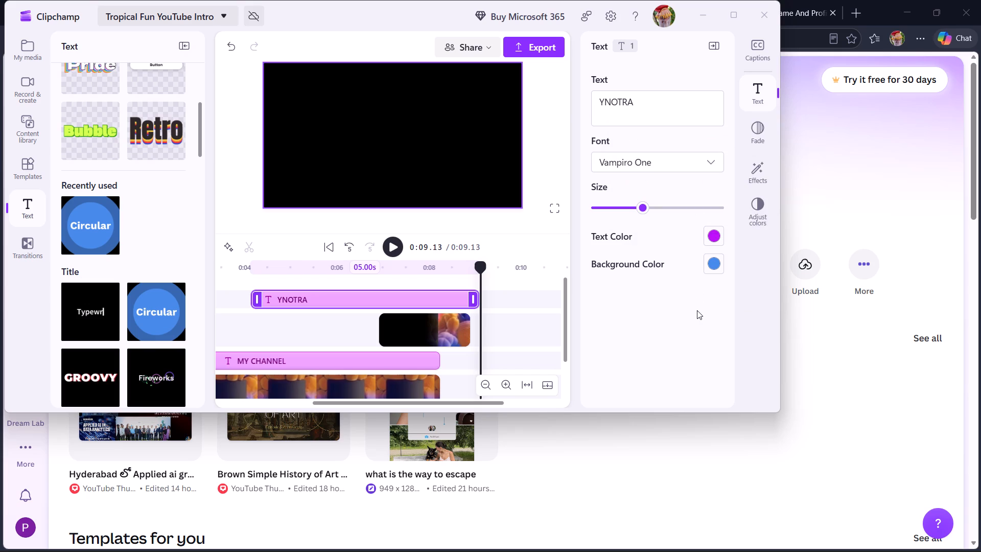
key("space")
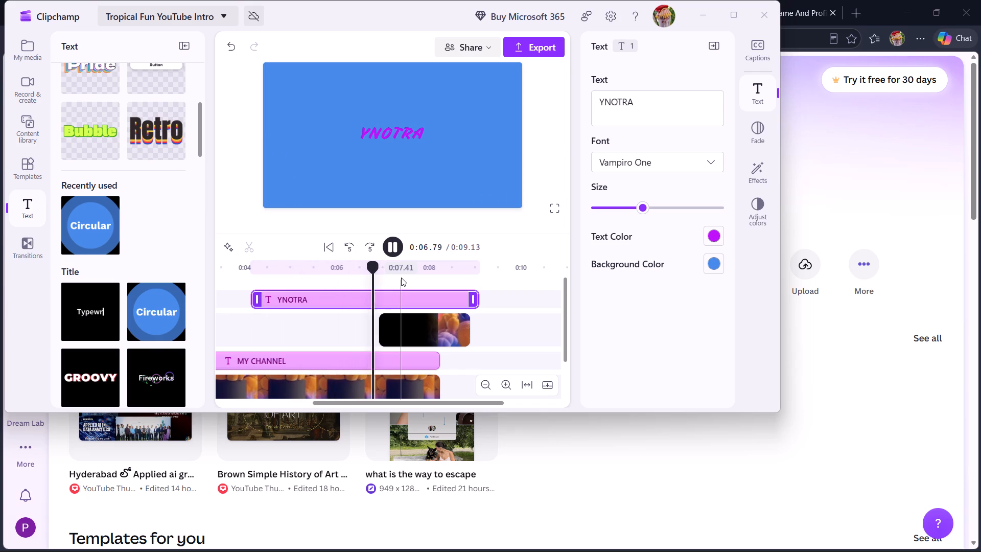
Browse the fonts, set the YNOTRA title's font to Rosarivo, and play the video to preview it.
left_click(711, 164)
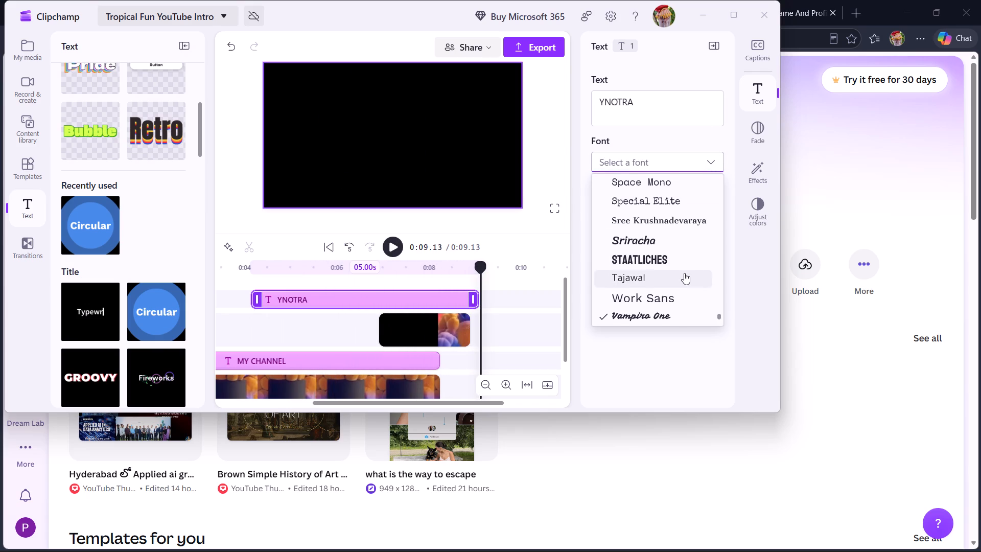
scroll(684, 273, "down", 2)
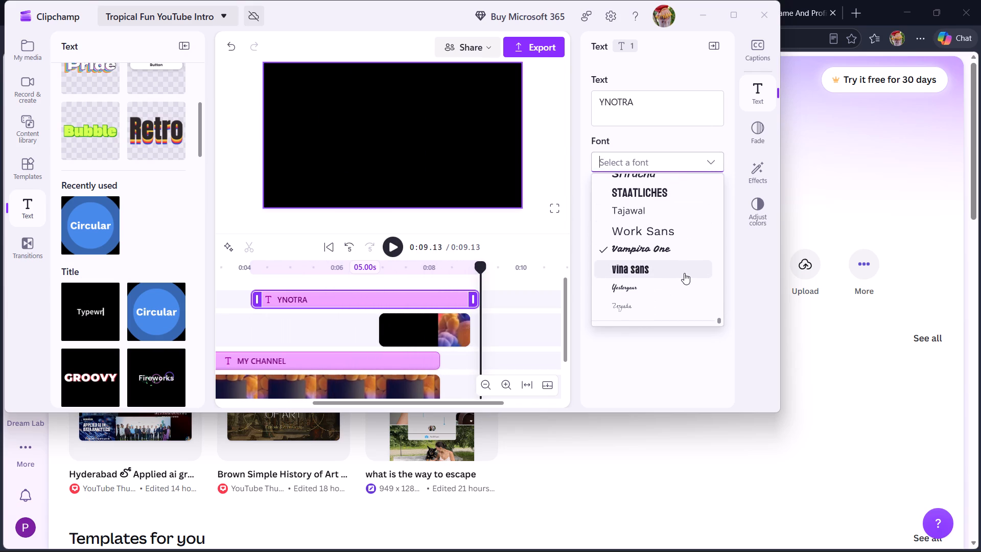
scroll(684, 273, "down", 1)
scroll(646, 265, "up", 1)
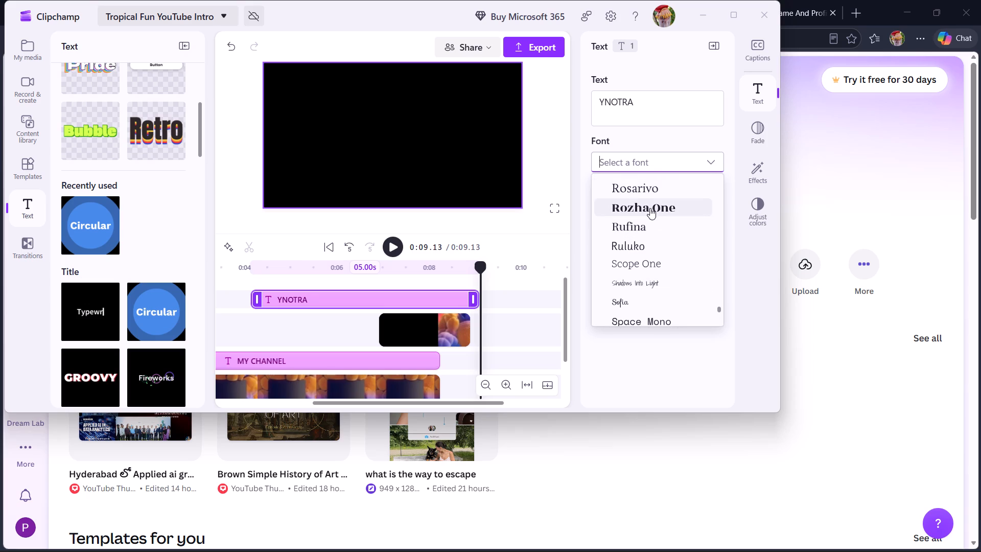
left_click(640, 192)
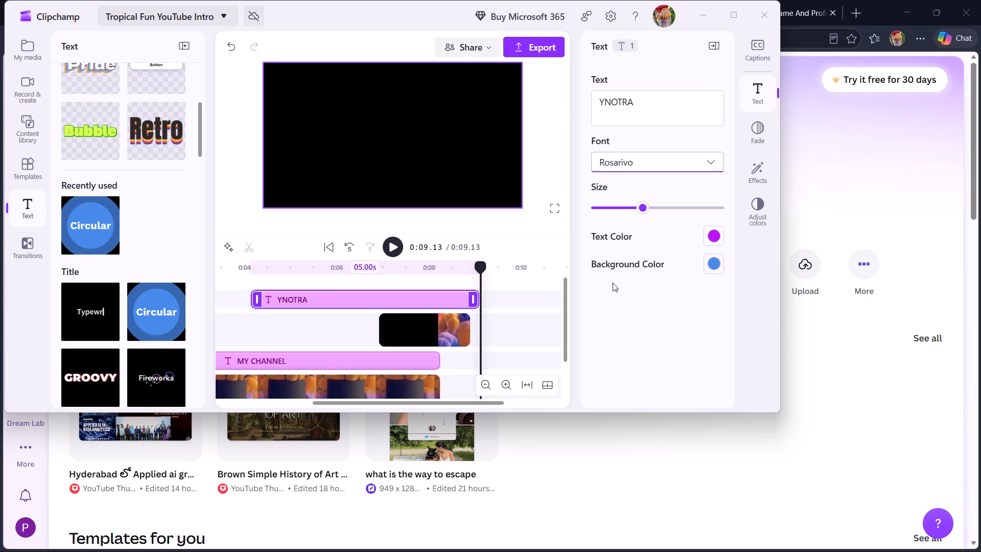
key("space")
key("space")
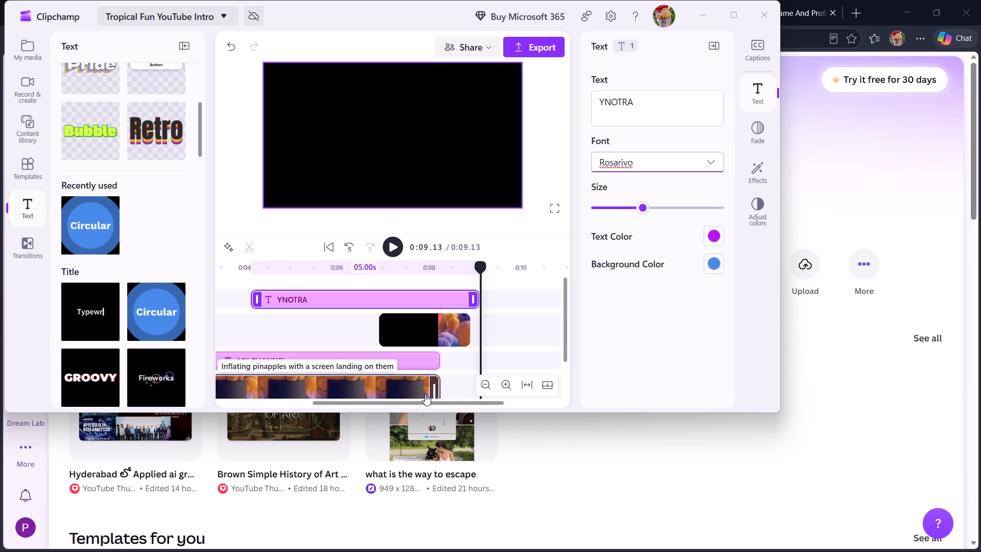
left_click(393, 245)
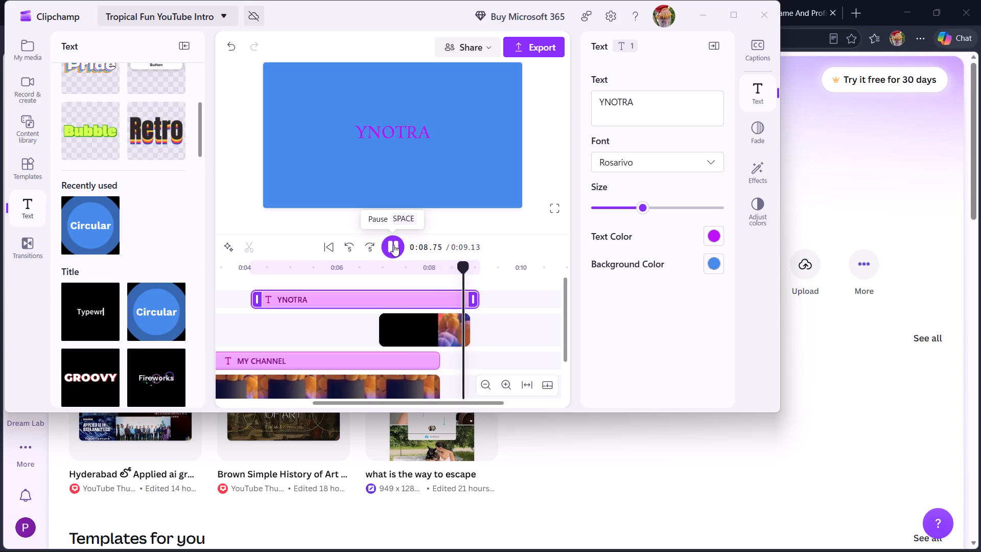
Set the YNOTRA title's background color to pure white #FFFFFF and play the video to preview it.
left_click(716, 262)
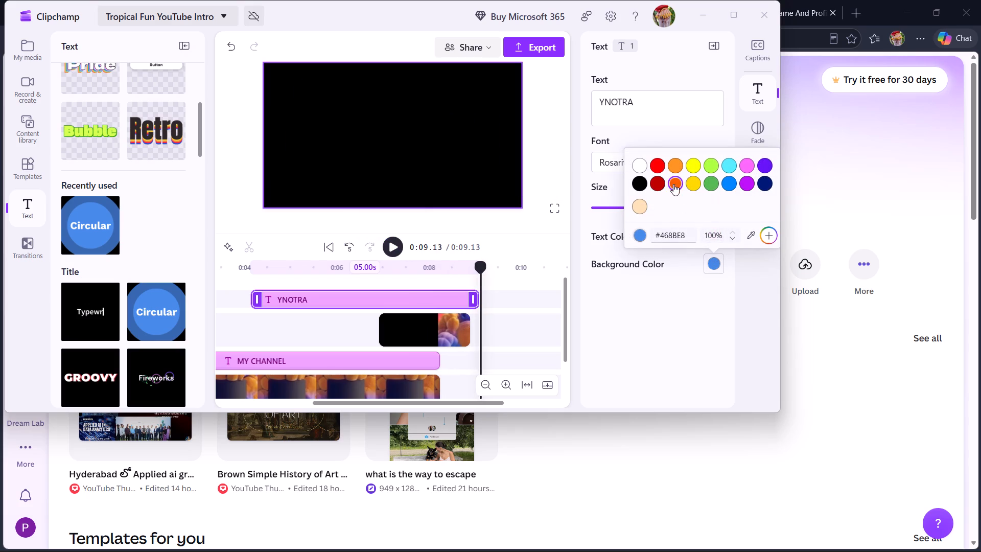
left_click(642, 166)
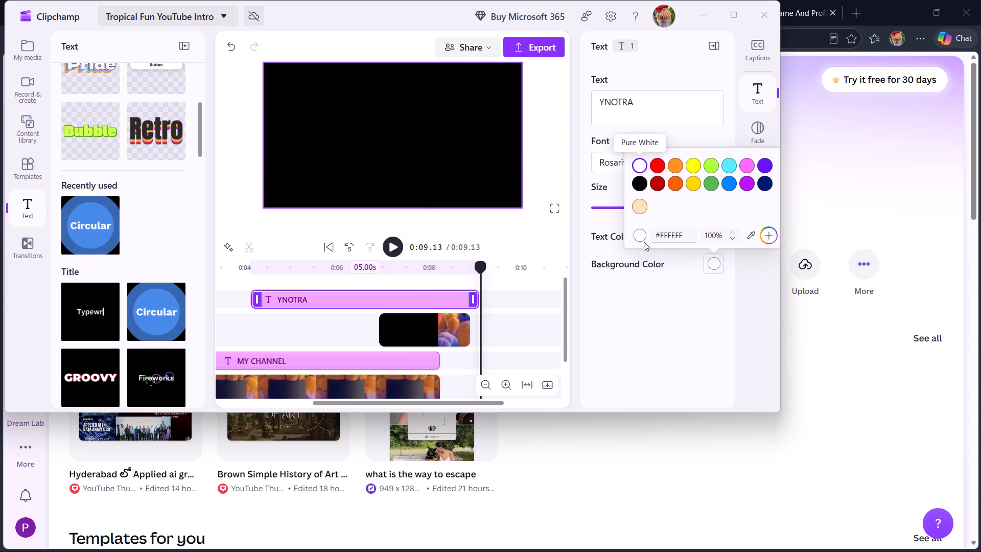
left_click(663, 372)
key("space")
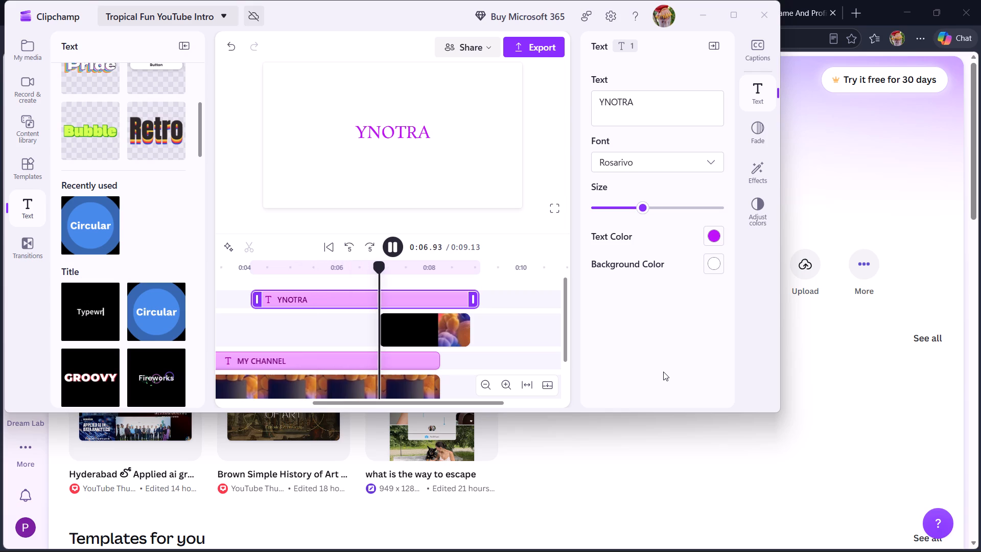
Set the YNOTRA title's text color to yellow #FDD800 and play the video to preview it.
left_click(715, 235)
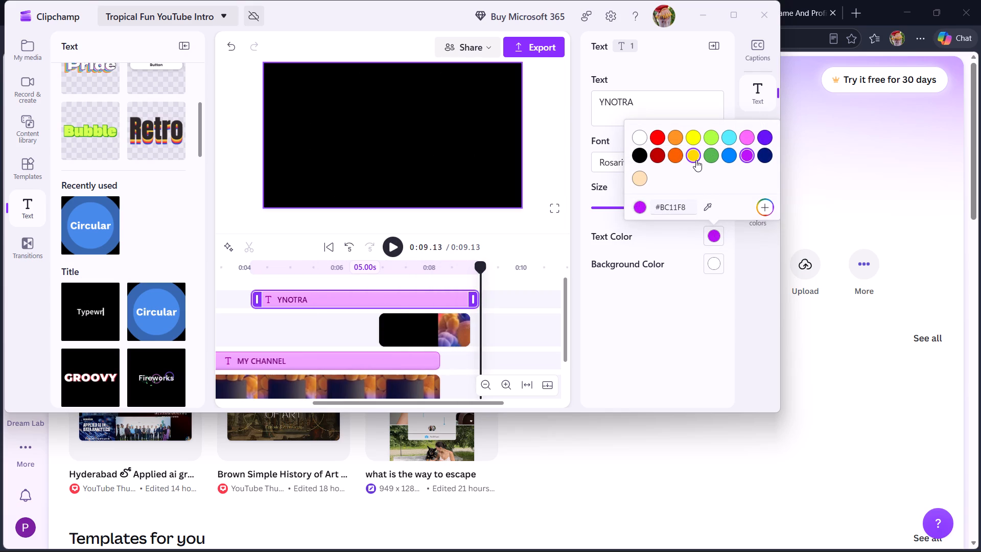
left_click(695, 157)
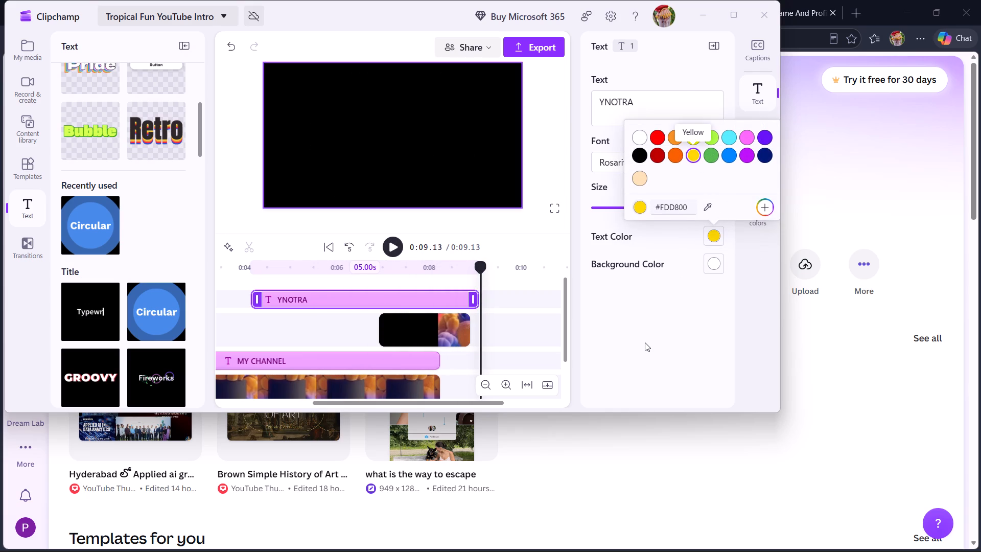
left_click(645, 342)
key("space")
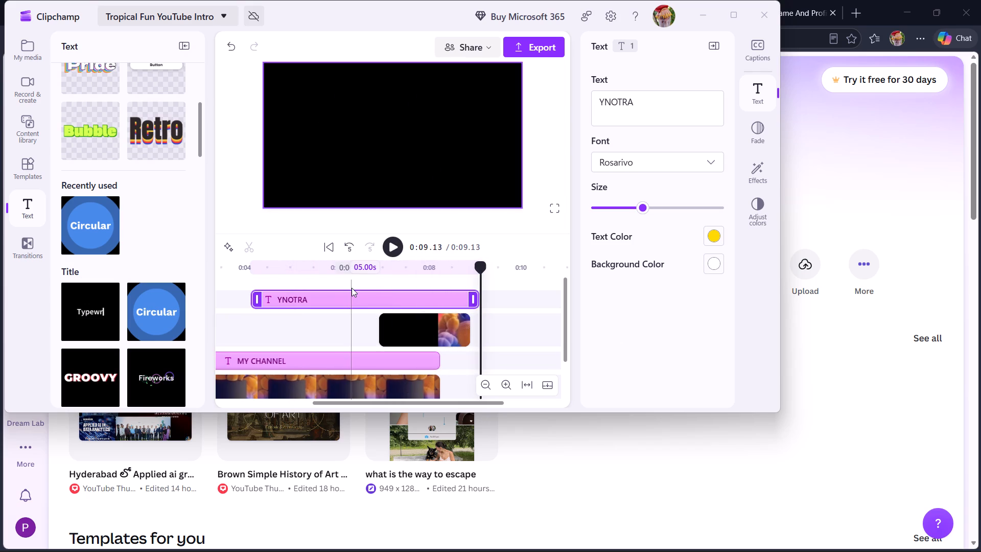
Move the YNOTRA title clip down to the MY CHANNEL track, directly after the MY CHANNEL clip.
left_click_drag(370, 297, 337, 368)
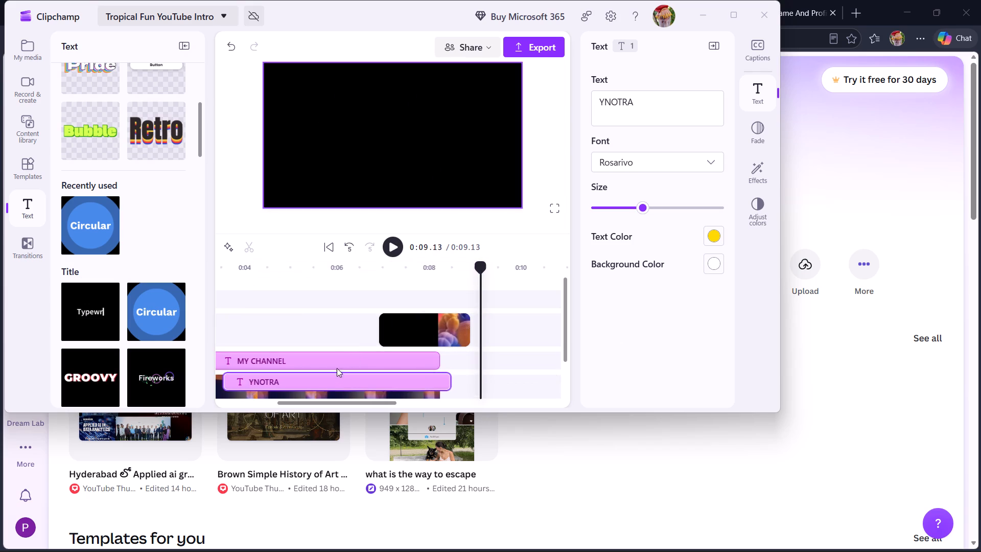
left_click_drag(337, 368, 322, 359)
left_click(322, 359)
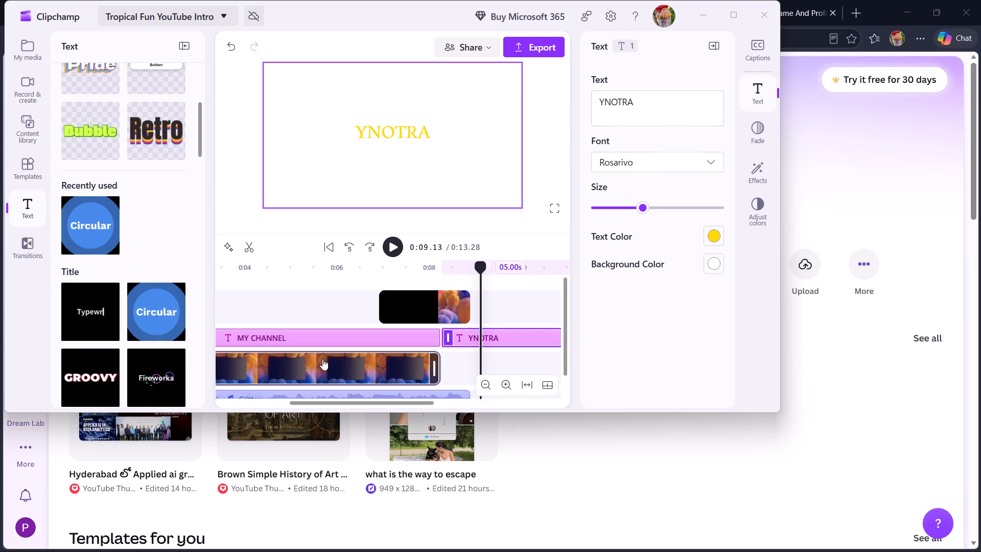
Delete the MY CHANNEL text clip from the timeline and remove the gap it leaves before the YNOTRA clip.
left_click(352, 335)
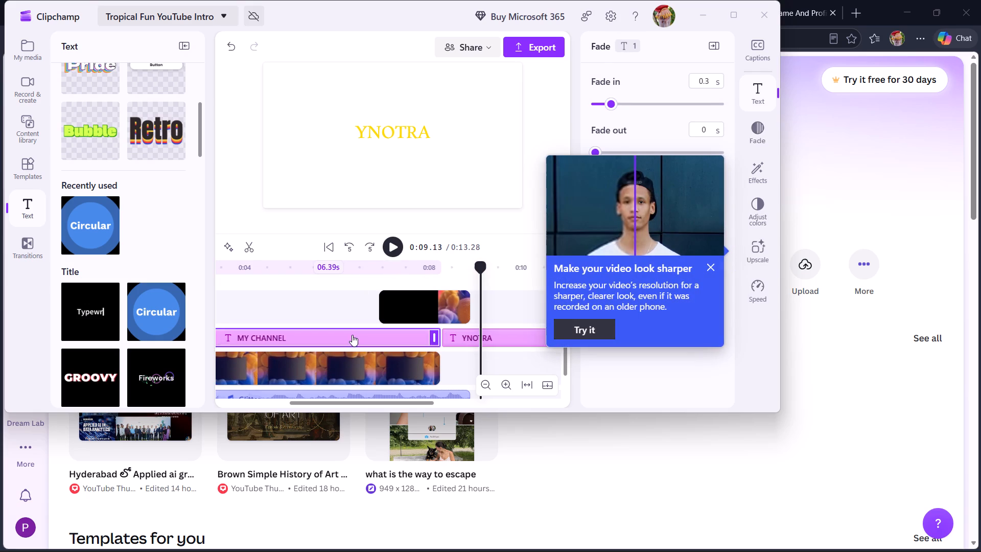
key("Delete")
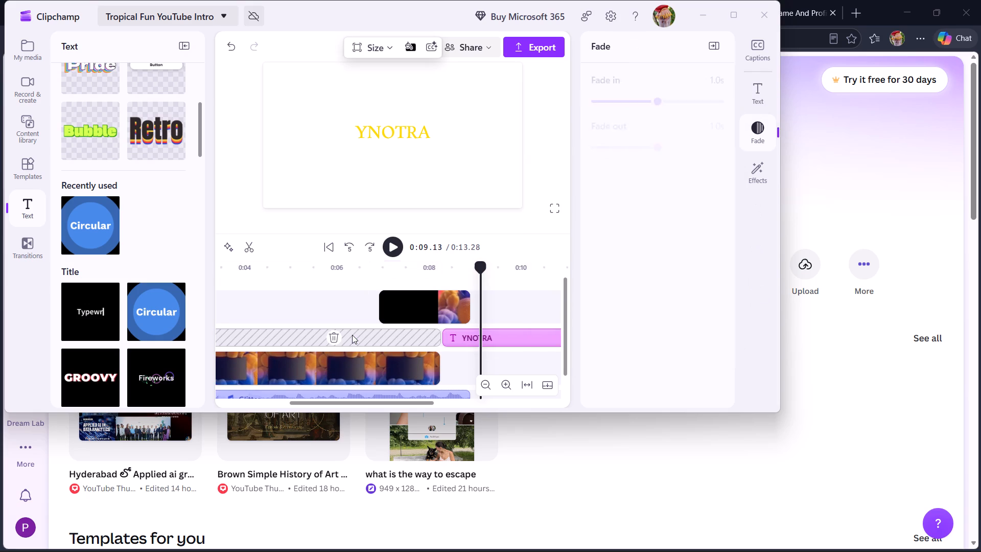
key("Delete")
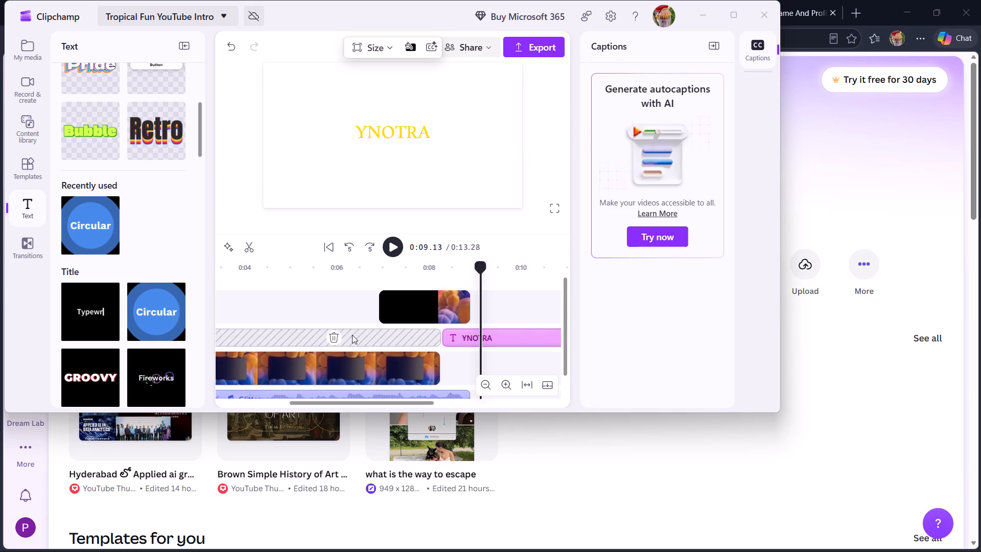
left_click(334, 334)
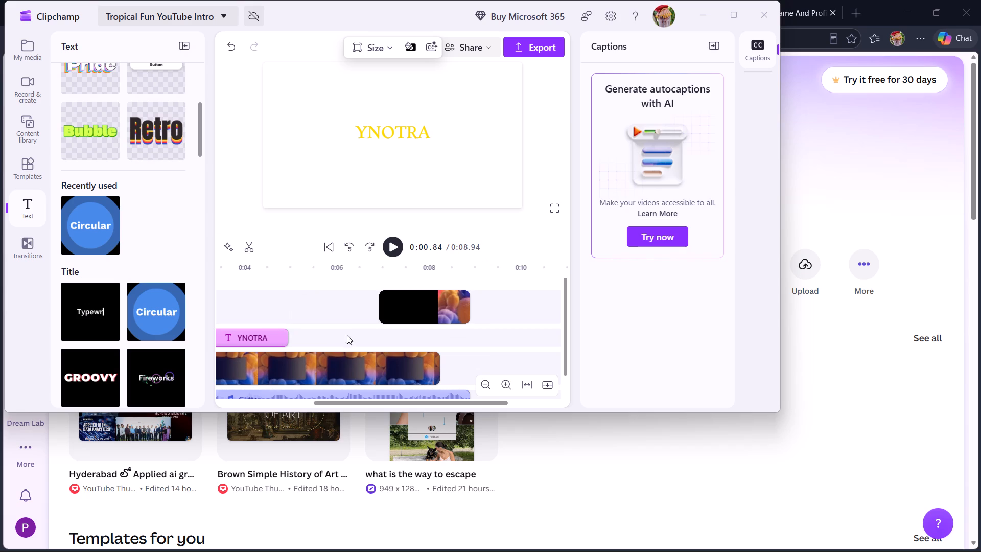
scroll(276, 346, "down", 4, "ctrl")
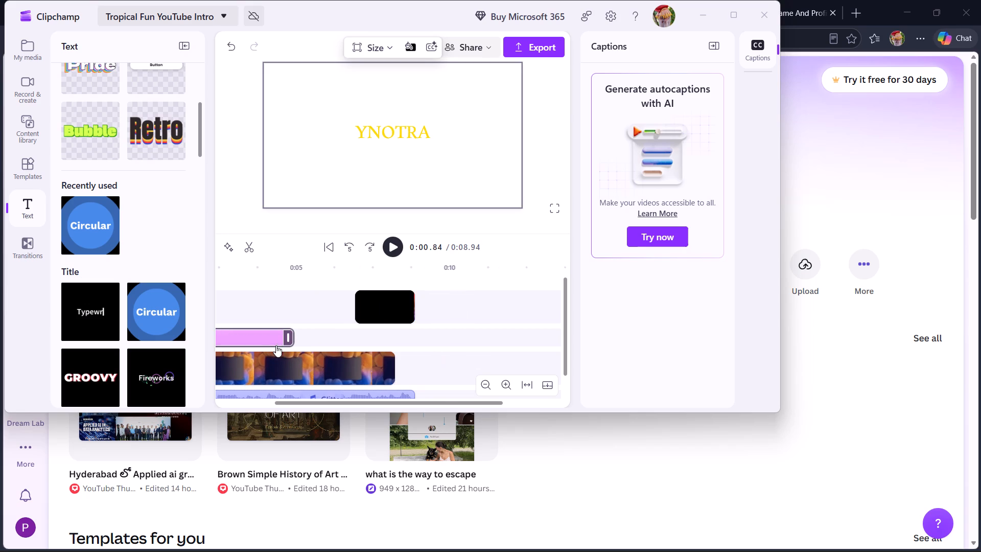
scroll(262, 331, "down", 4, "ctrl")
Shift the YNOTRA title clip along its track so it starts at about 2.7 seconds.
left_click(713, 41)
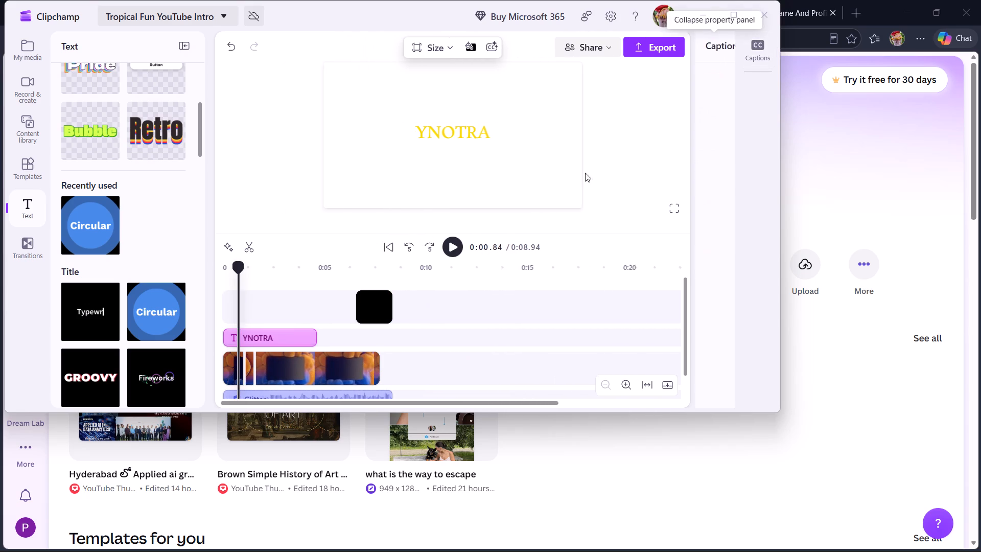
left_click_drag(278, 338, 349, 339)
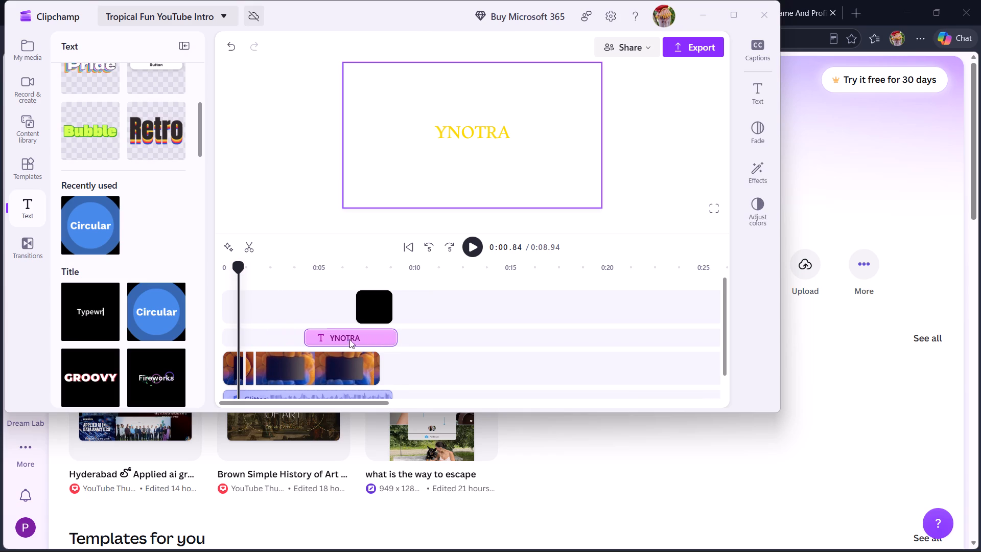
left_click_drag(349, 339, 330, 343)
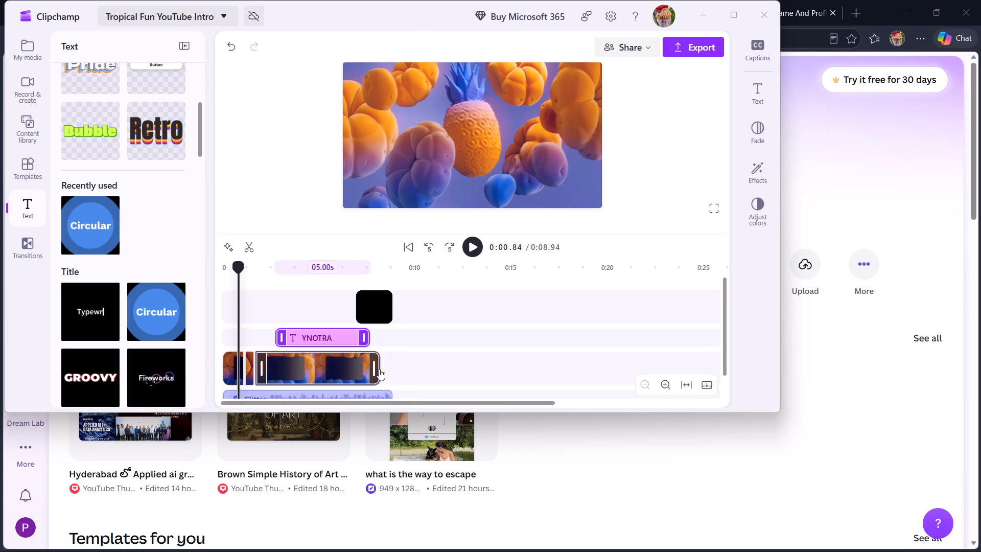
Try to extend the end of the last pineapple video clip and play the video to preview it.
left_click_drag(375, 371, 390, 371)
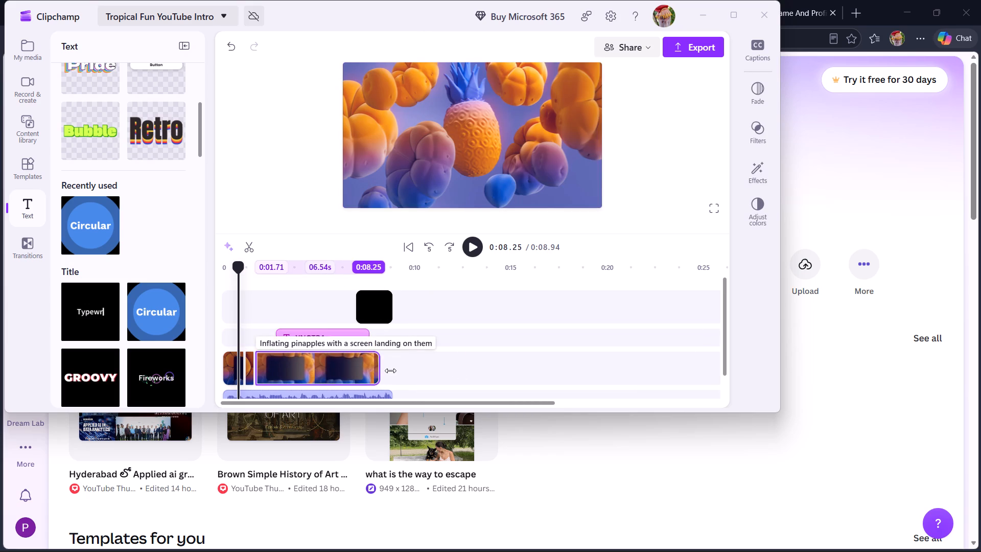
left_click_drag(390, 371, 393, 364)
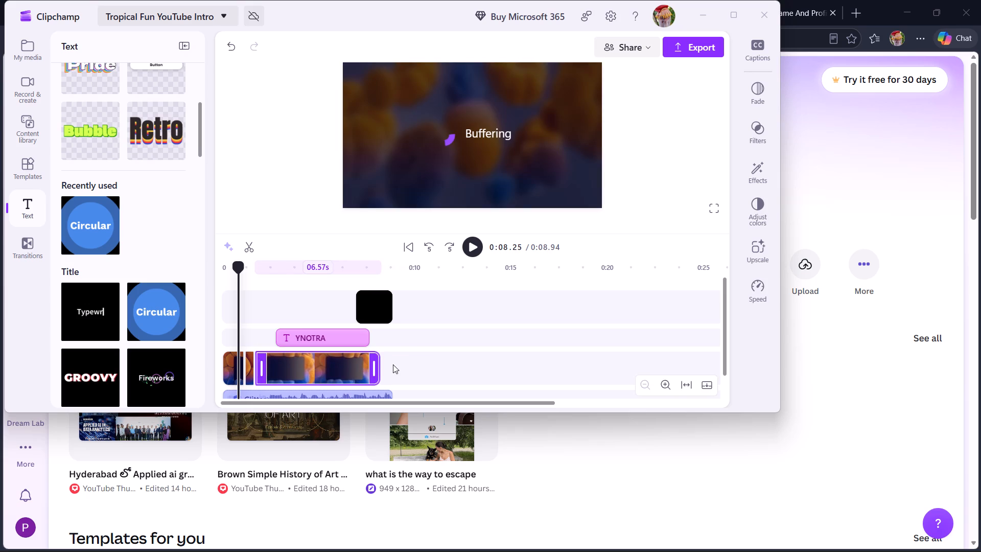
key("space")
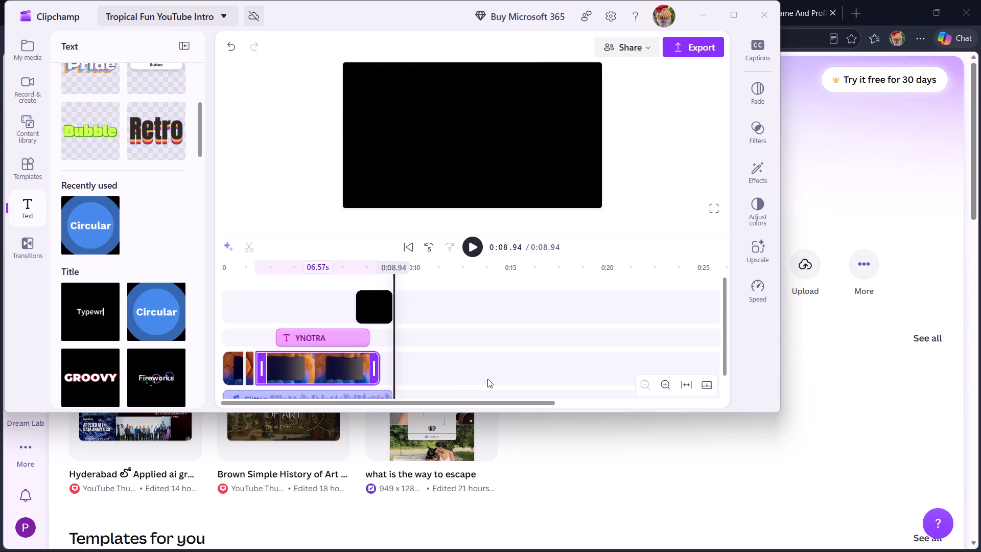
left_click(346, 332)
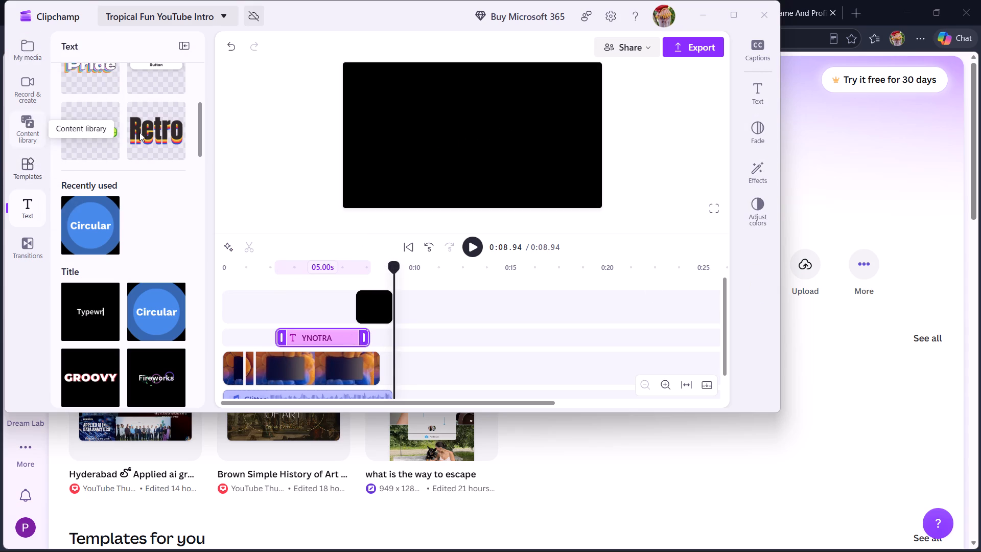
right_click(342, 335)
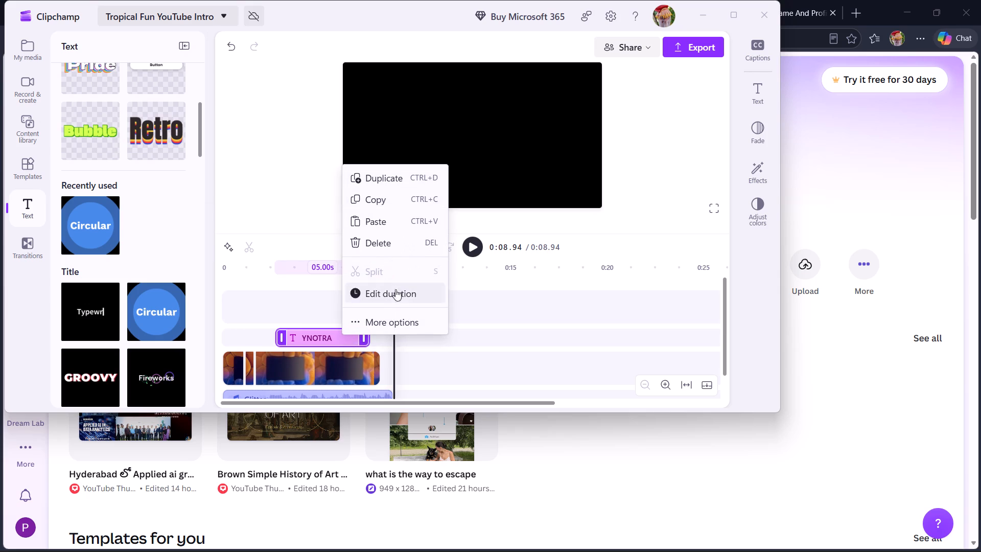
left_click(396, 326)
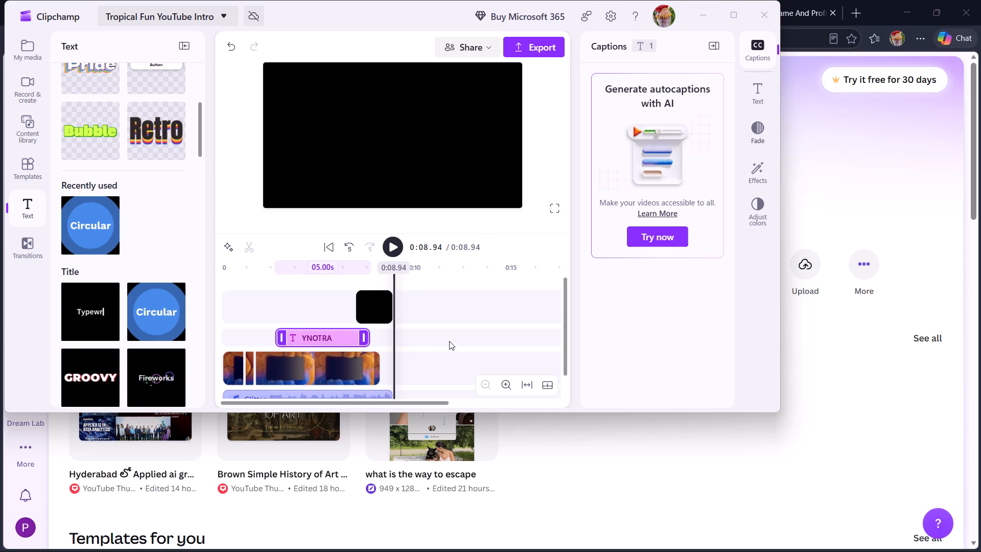
Move the YNOTRA title clip back to start at about 1.7 seconds, aligned with the last pineapple clip's start, and preview the video.
scroll(407, 332, "right", 1)
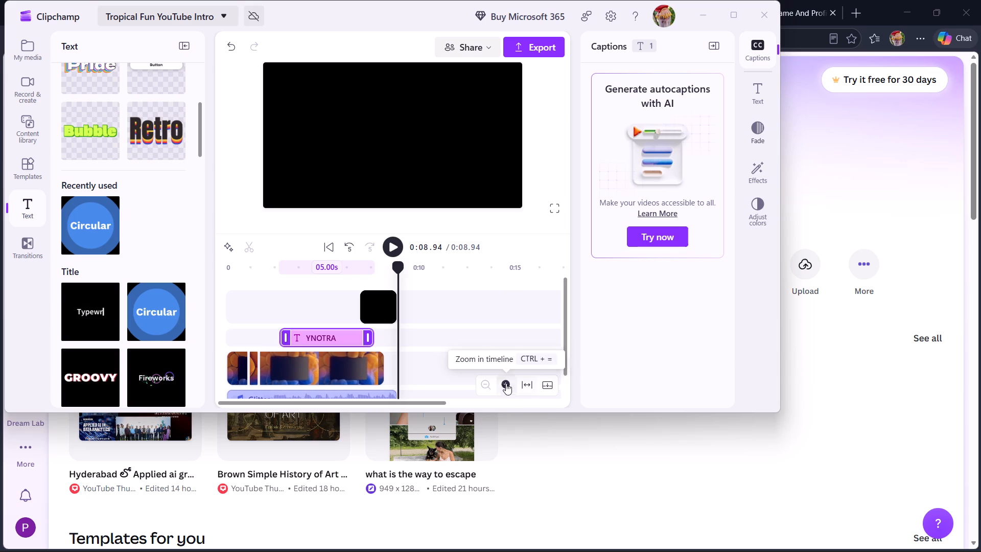
left_click(336, 339)
left_click_drag(336, 339, 324, 339)
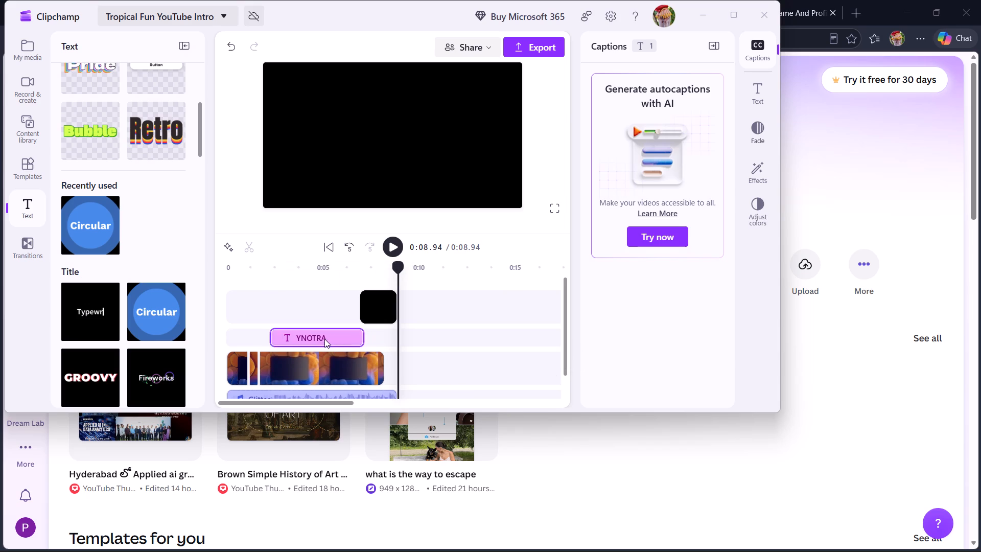
left_click_drag(324, 339, 313, 340)
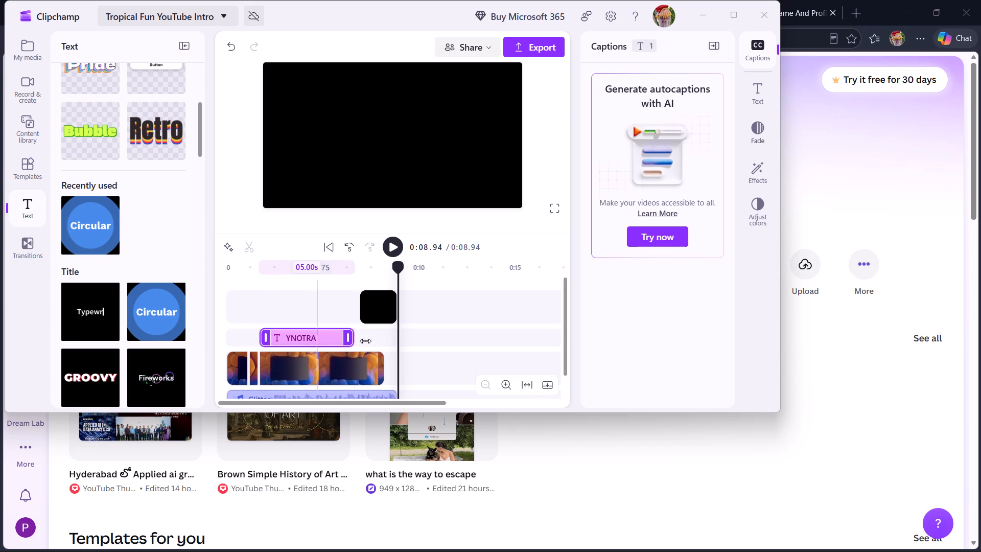
key("space")
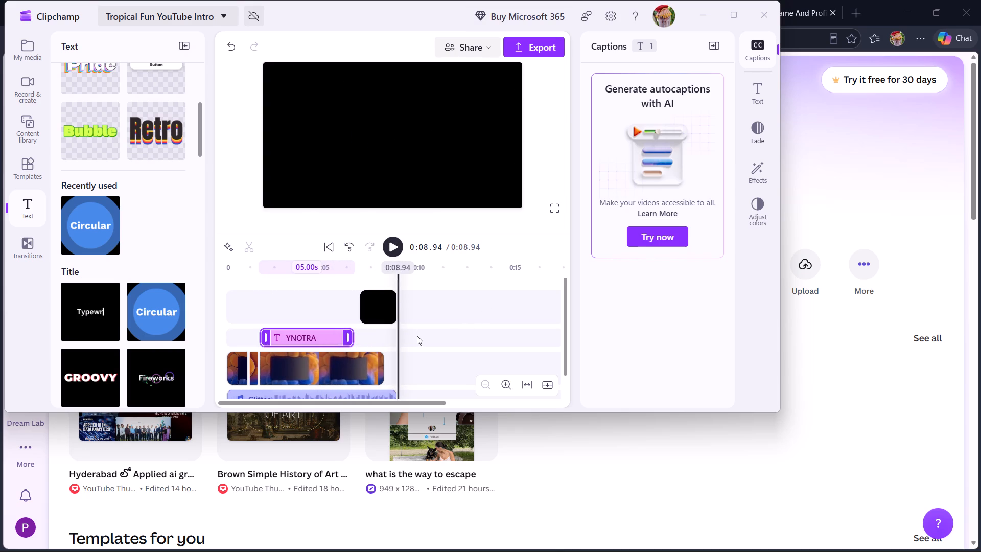
Examine the timeline tracks, from the closing black clip down to the Glitter soundtrack, and play the video again.
scroll(417, 336, "down", 2)
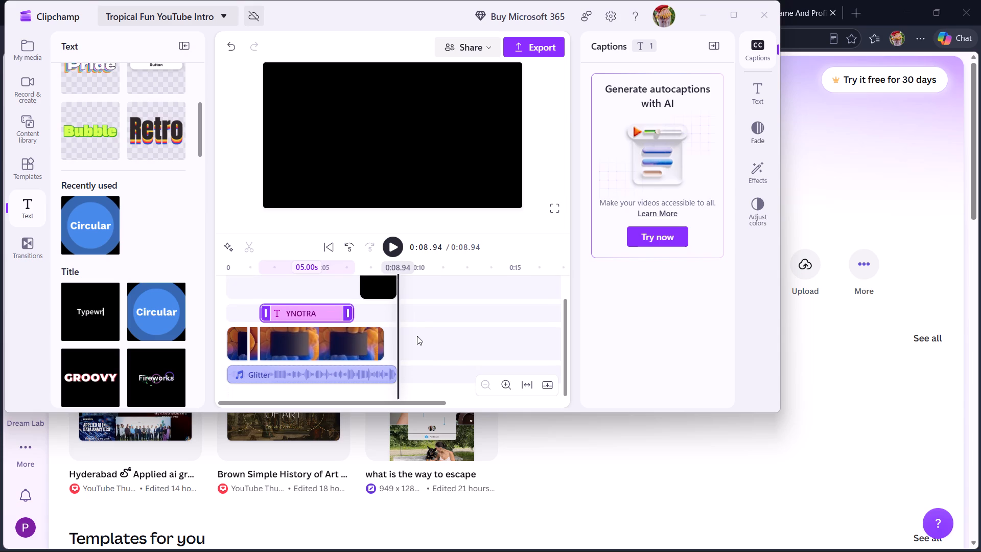
scroll(417, 336, "down", 1)
scroll(417, 336, "up", 2)
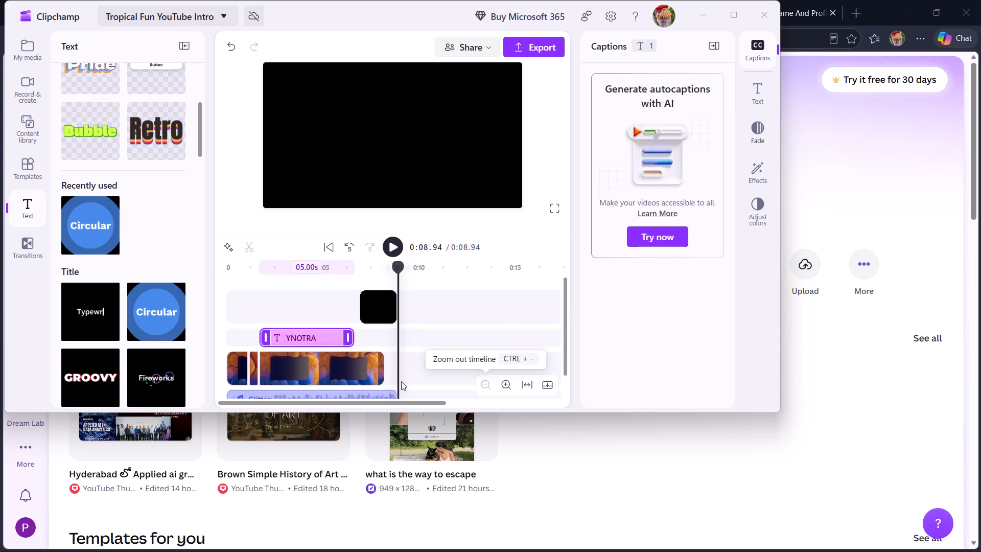
left_click(383, 306)
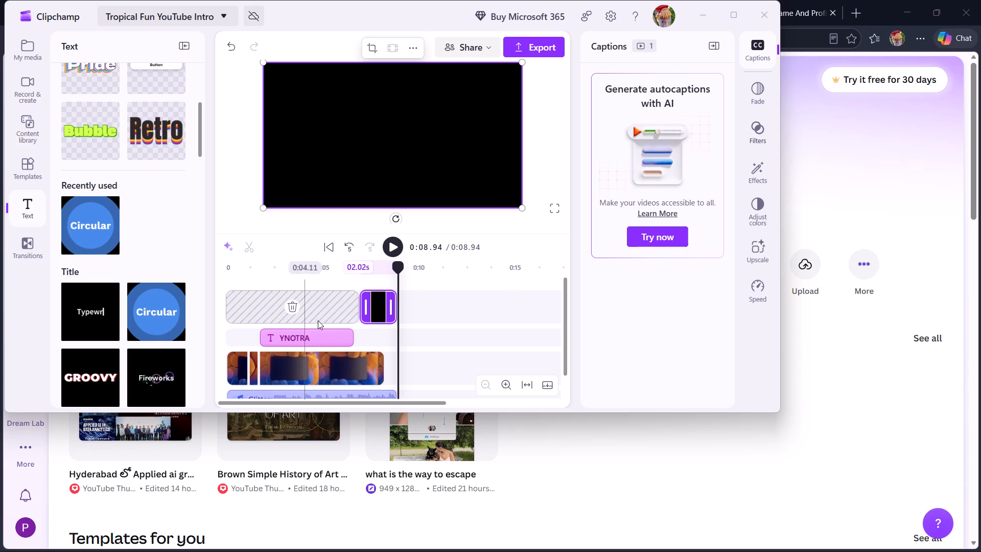
scroll(424, 352, "right", 1)
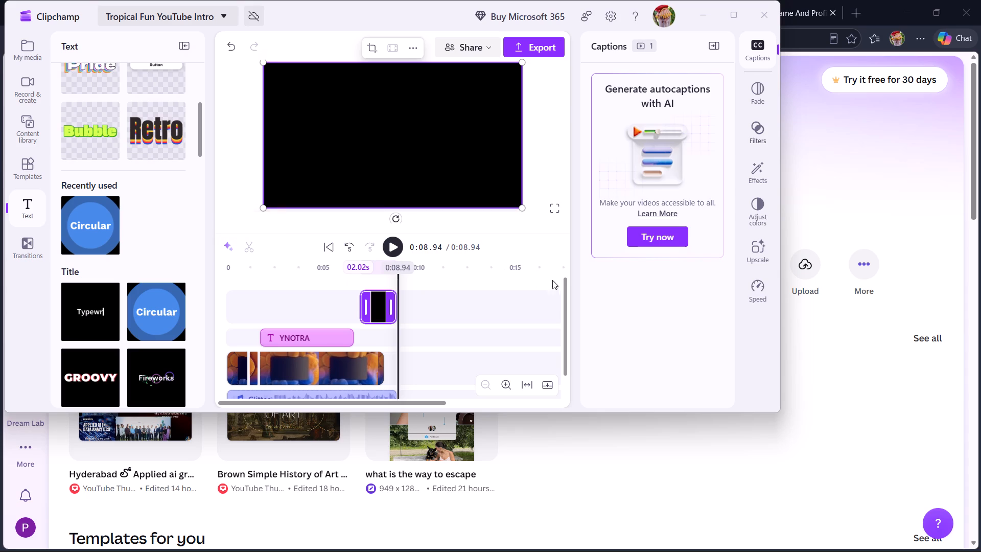
scroll(471, 344, "down", 4)
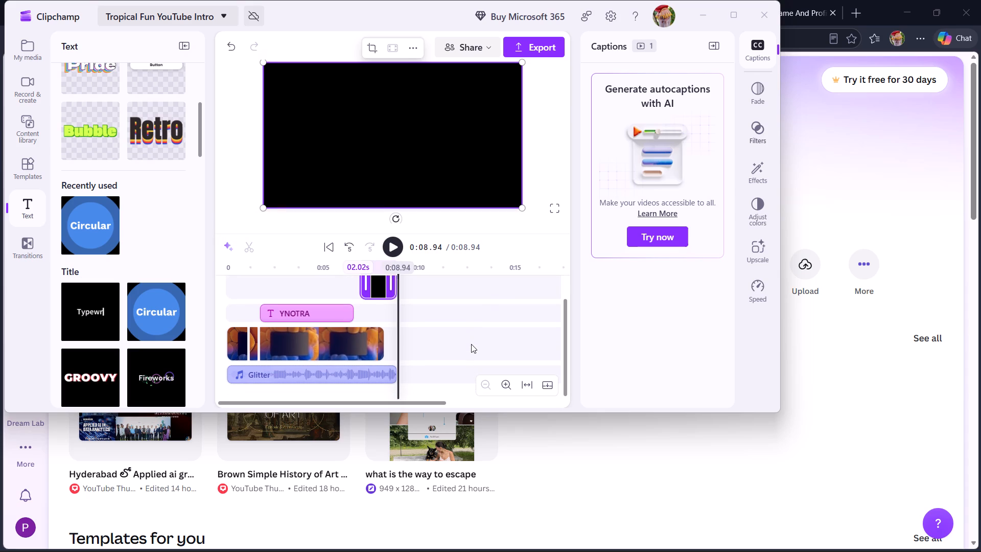
scroll(471, 344, "down", 1)
scroll(471, 344, "down", 5, "ctrl")
scroll(425, 339, "up", 2)
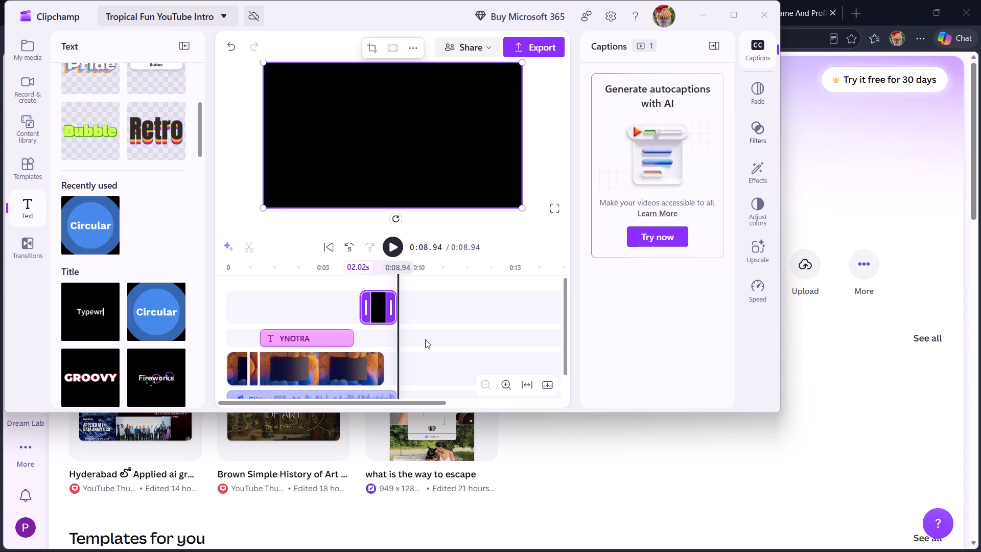
scroll(425, 339, "down", 4)
scroll(425, 339, "up", 3)
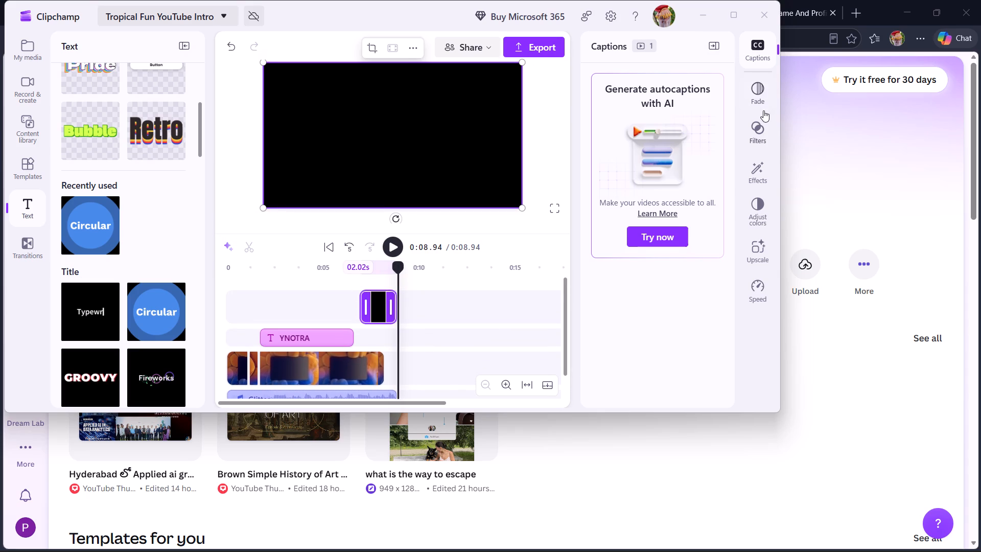
left_click(759, 54)
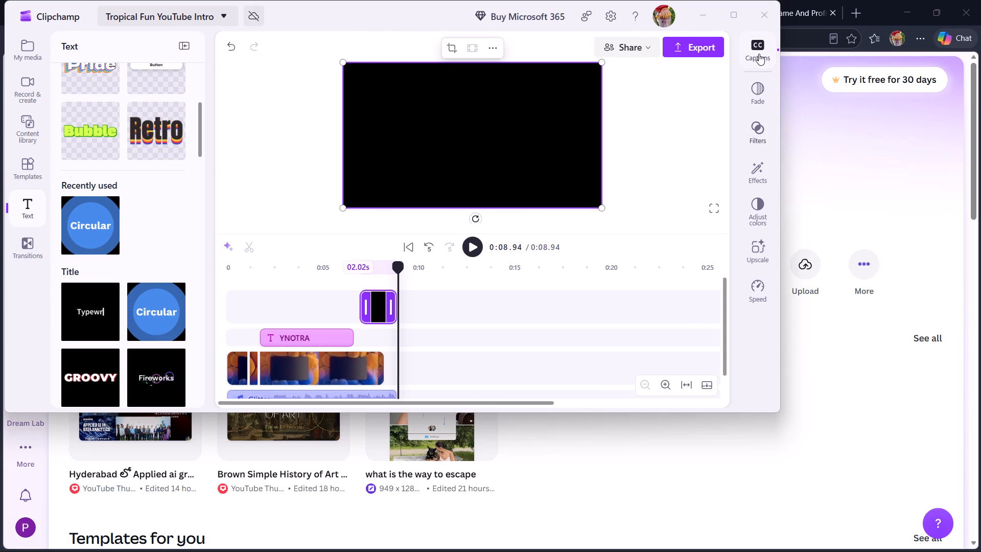
left_click(759, 54)
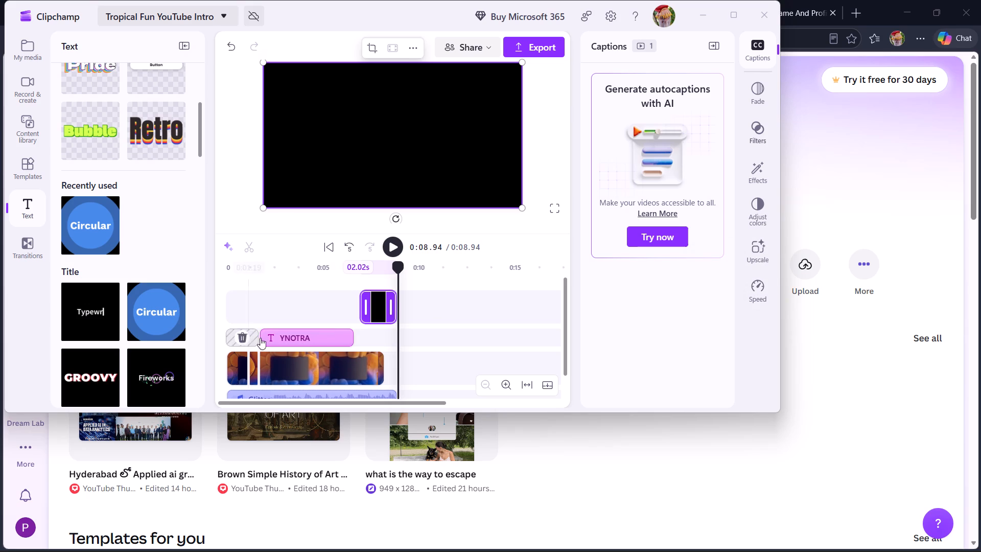
key("space")
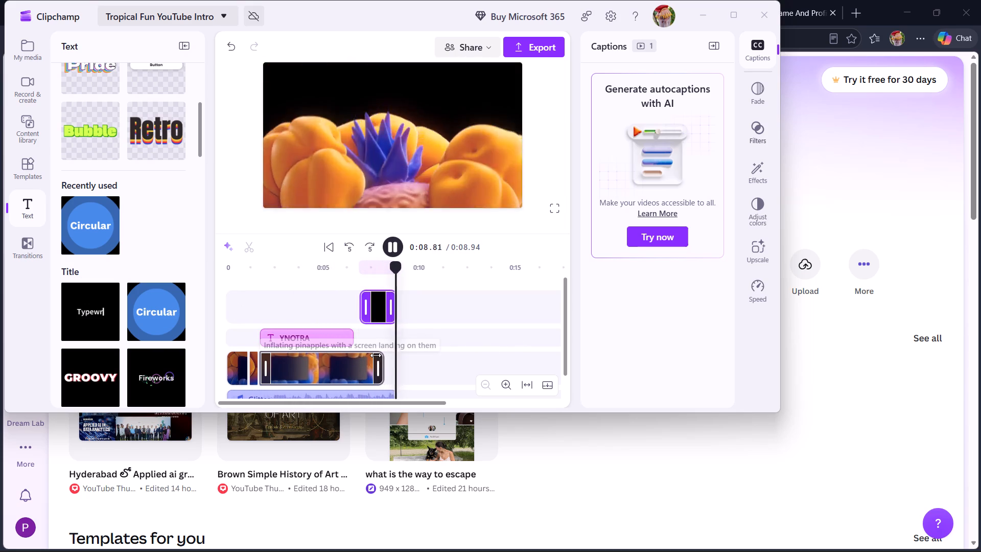
Close the Clipchamp video editor.
left_click(764, 20)
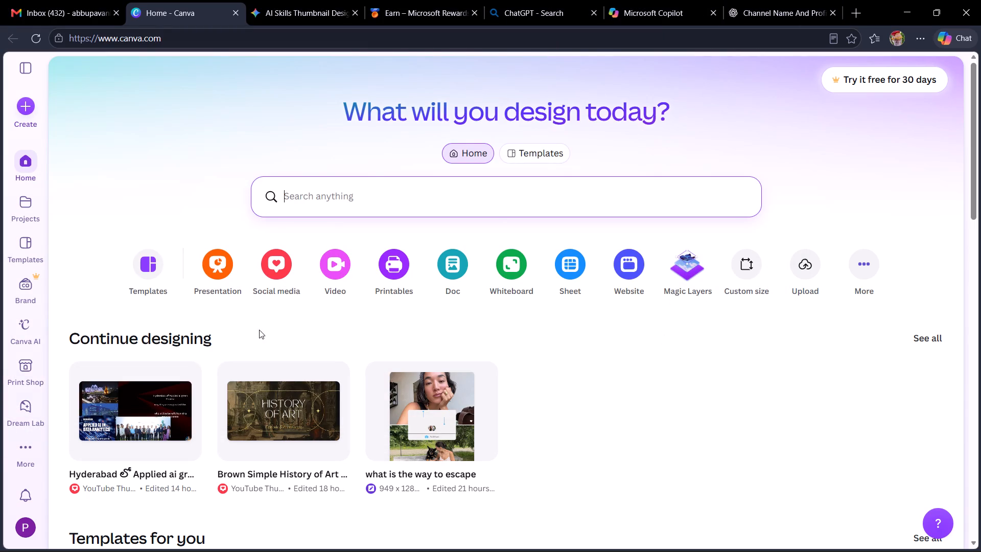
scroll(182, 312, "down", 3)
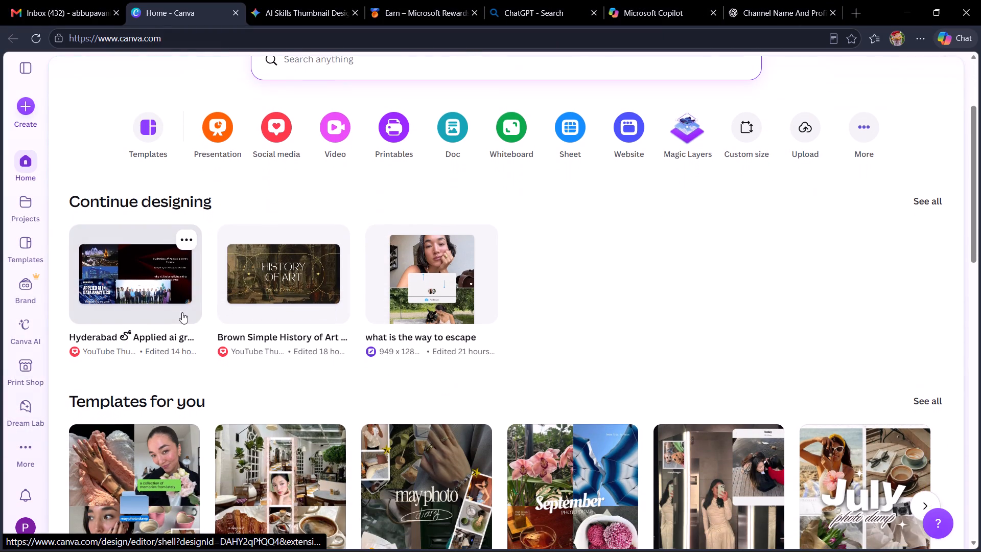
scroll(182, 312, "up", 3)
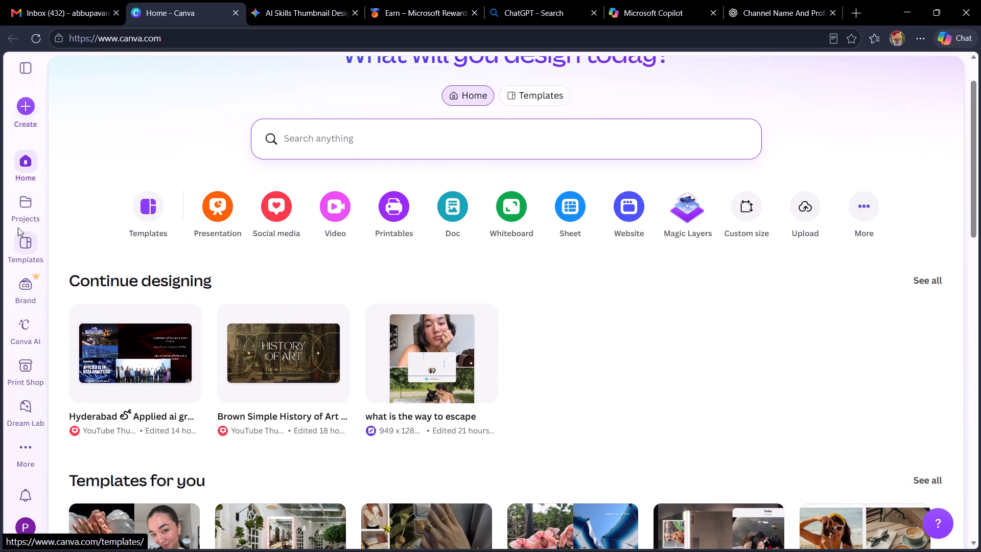